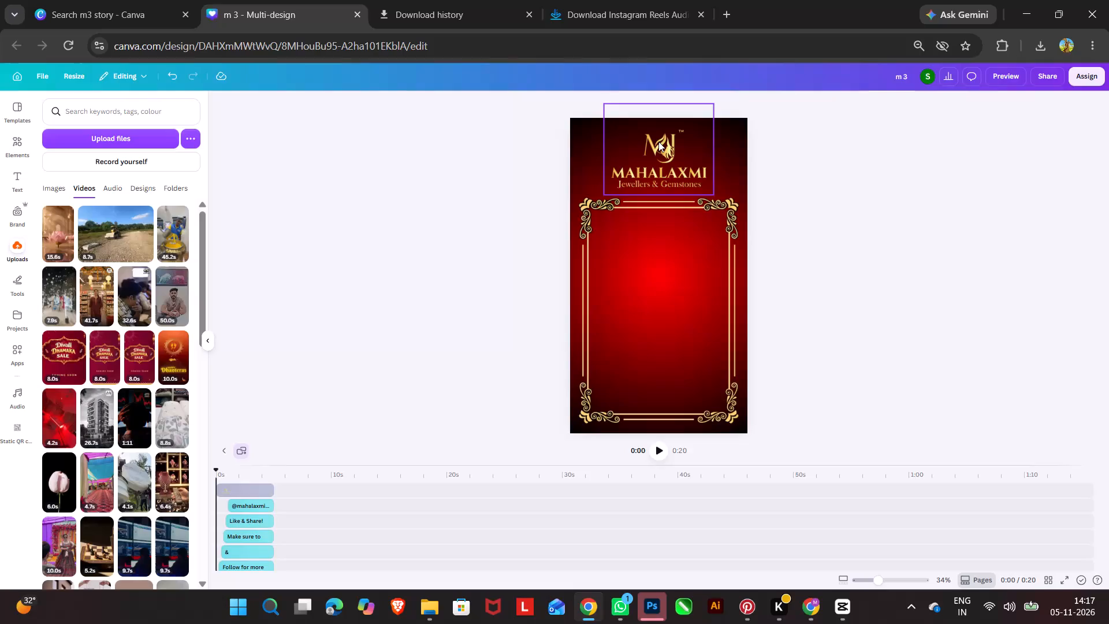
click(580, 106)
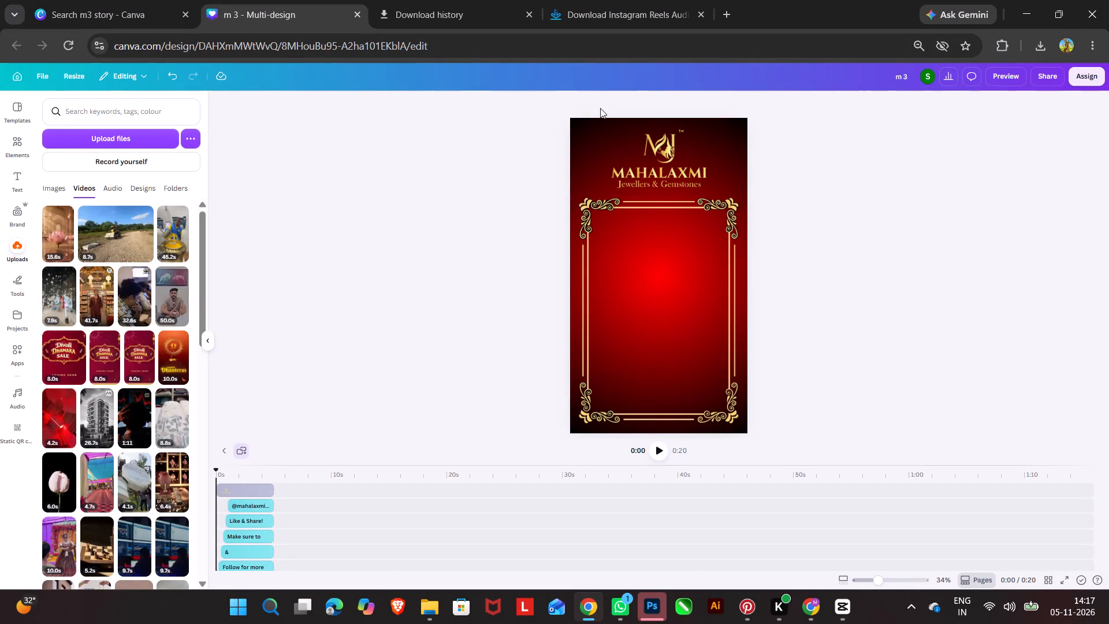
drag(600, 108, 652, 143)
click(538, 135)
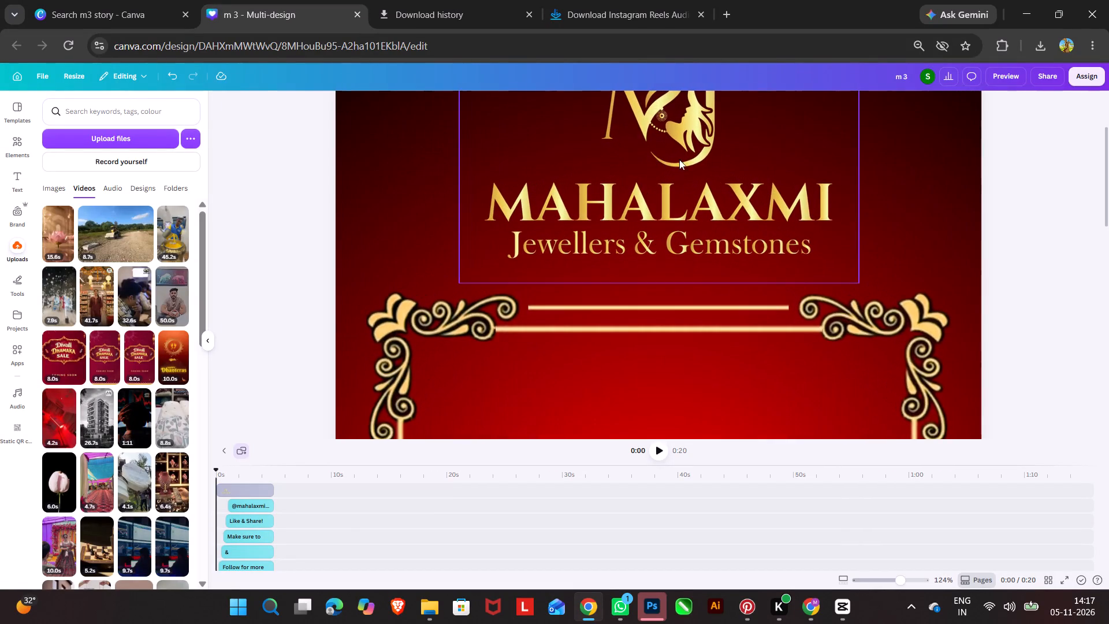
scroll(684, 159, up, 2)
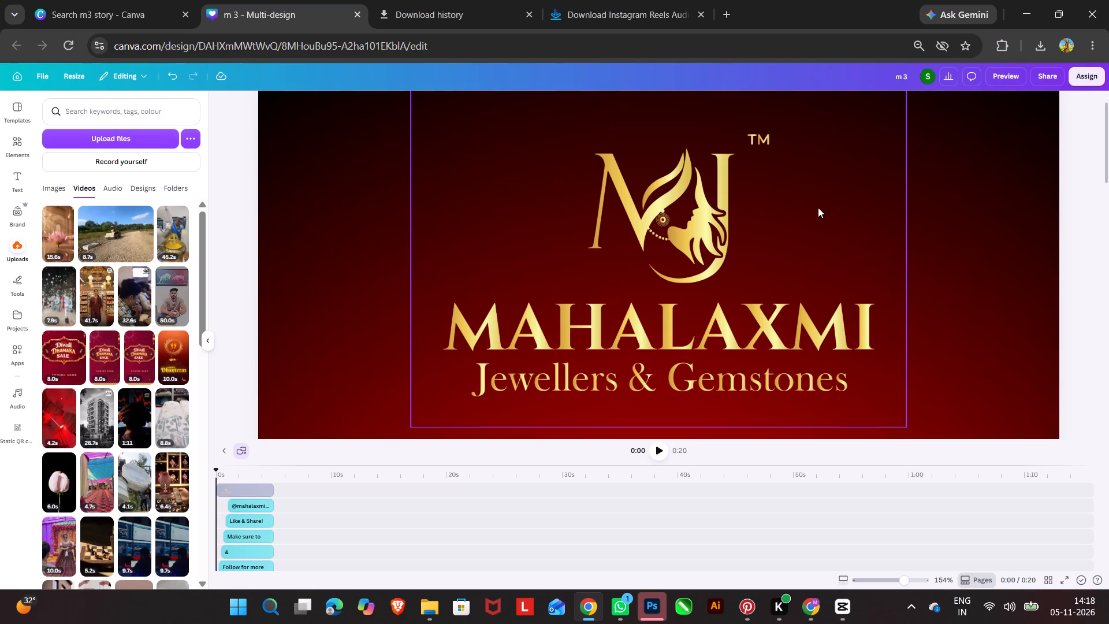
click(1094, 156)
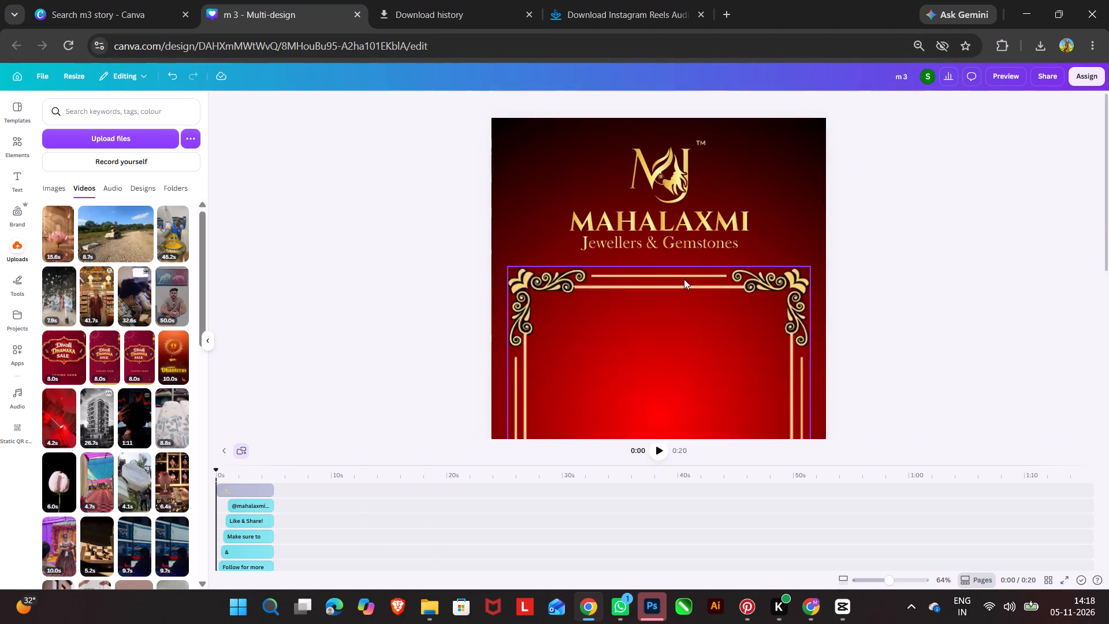
Delete the pink lotus video from the 15-second page of the m 3 design.
scroll(684, 279, down, 7)
click(681, 262)
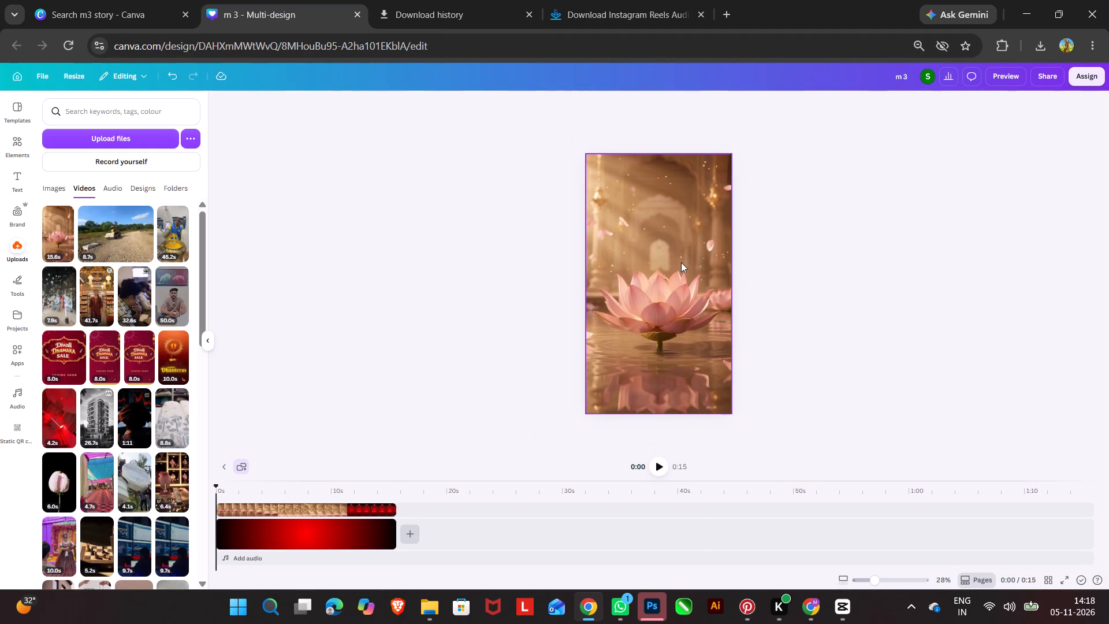
click(677, 135)
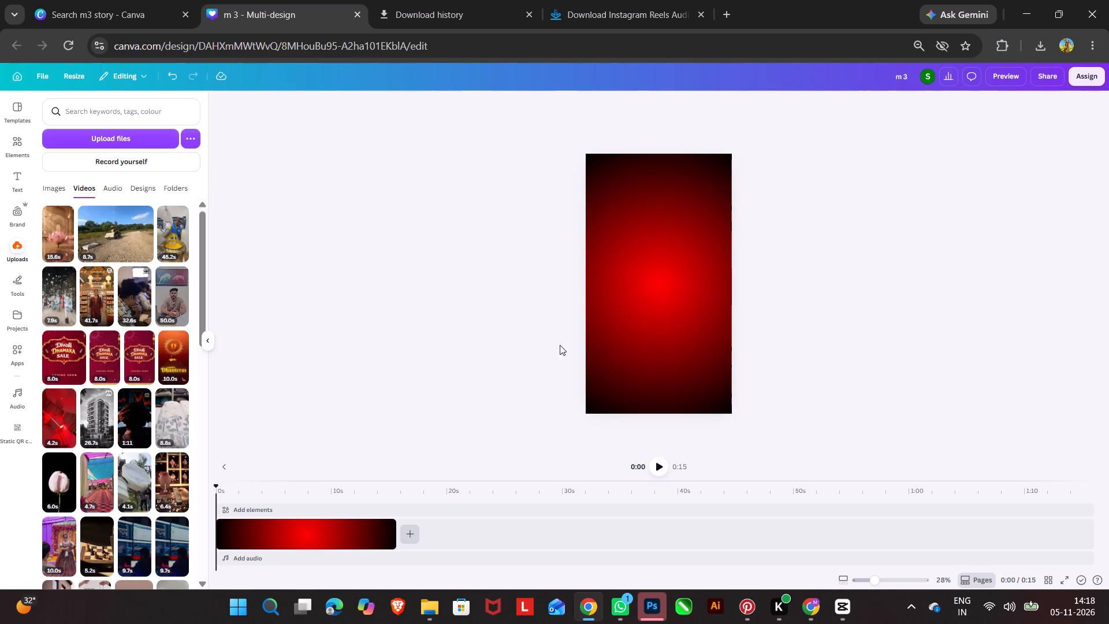
Switch to the design overview tab and open the sansa Instagram Post (4:5) design.
click(104, 0)
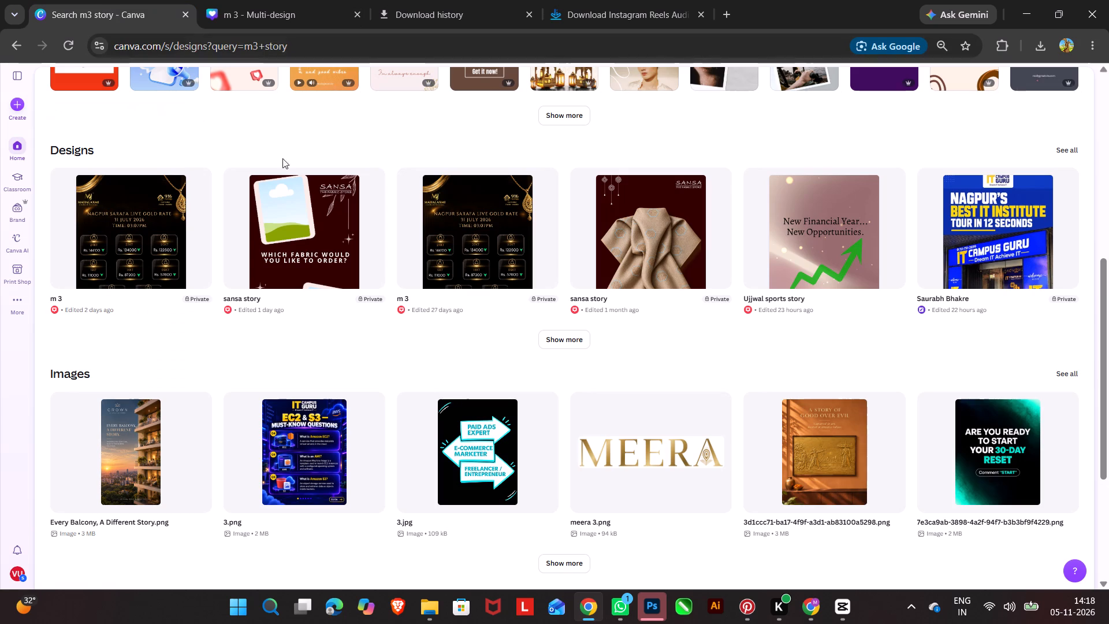
scroll(586, 417, up, 16)
click(737, 176)
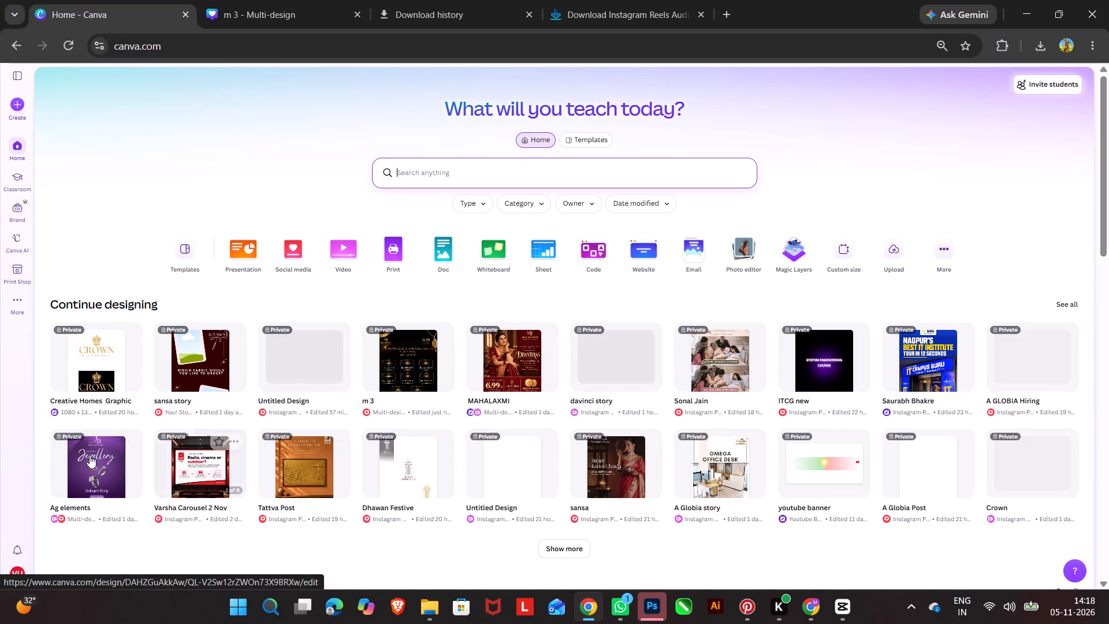
Open the sansa Instagram Post design from the recent designs and go to its last page.
click(626, 475)
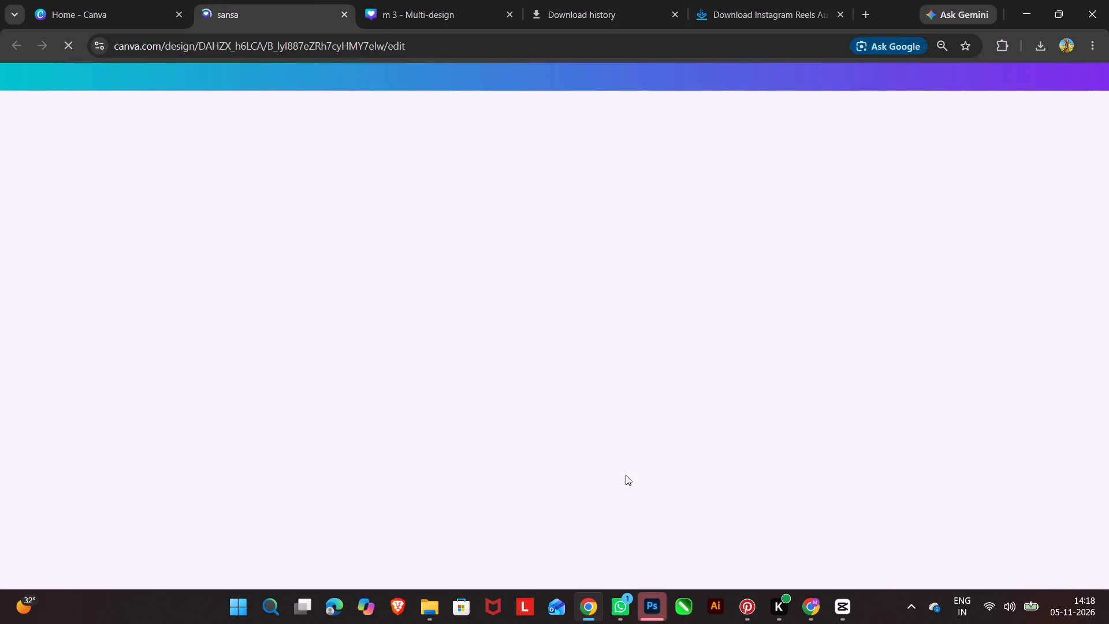
scroll(658, 421, down, 20)
scroll(658, 421, down, 4)
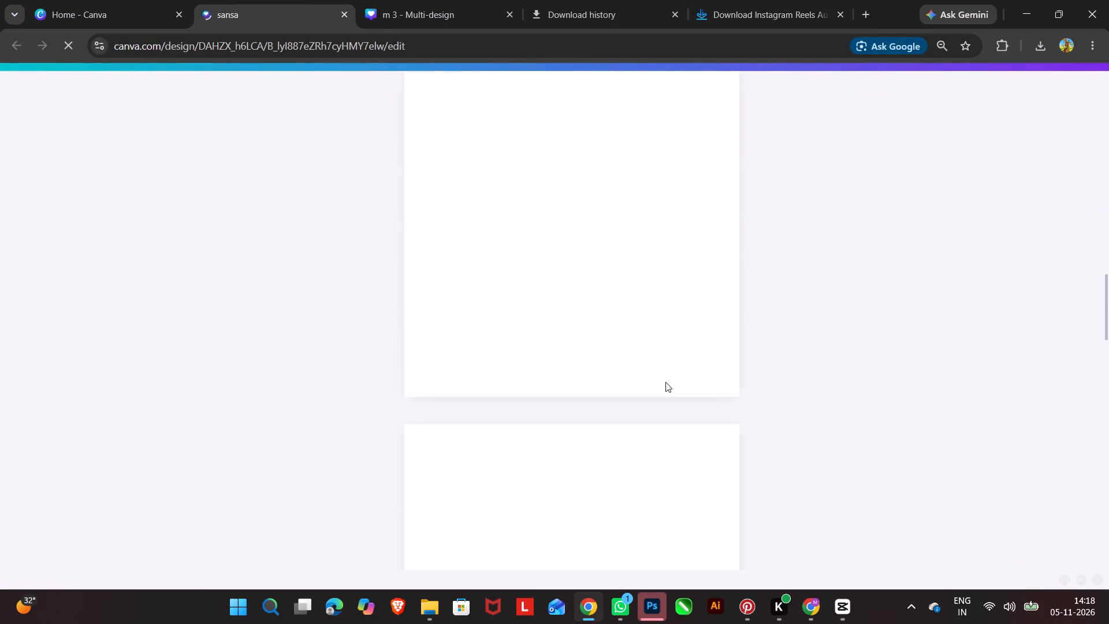
scroll(665, 382, down, 20)
scroll(665, 382, down, 18)
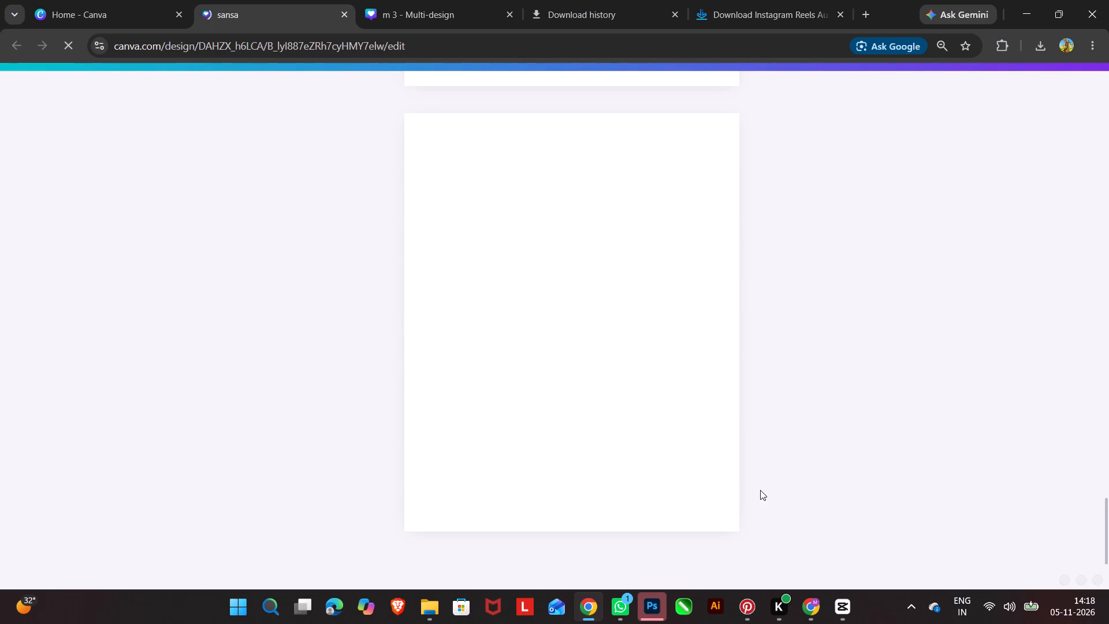
right_click(715, 504)
right_click(632, 469)
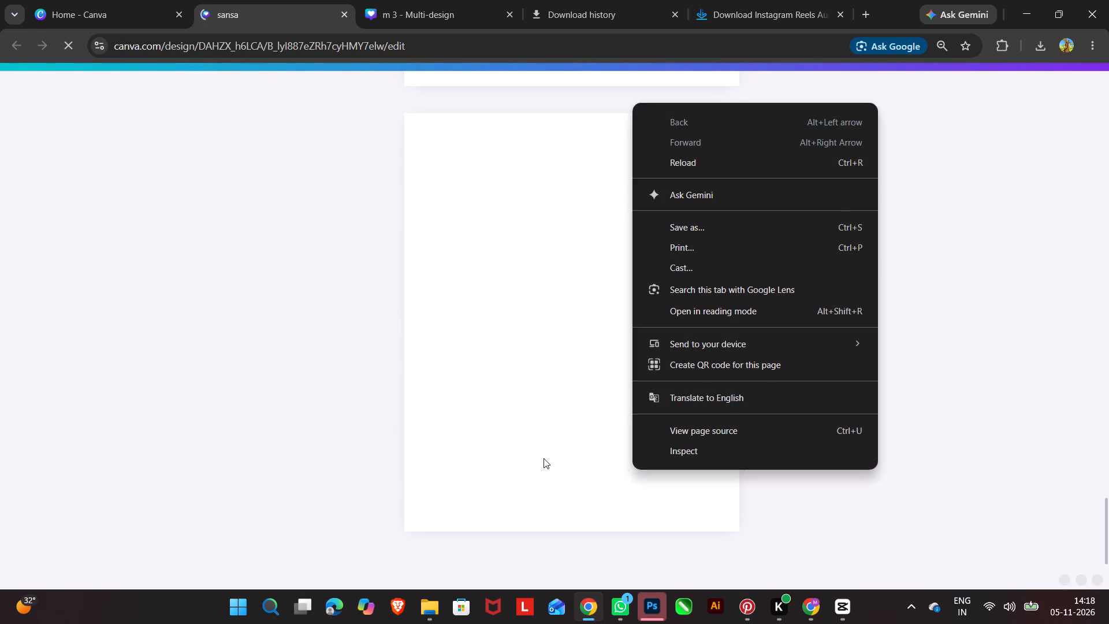
click(544, 458)
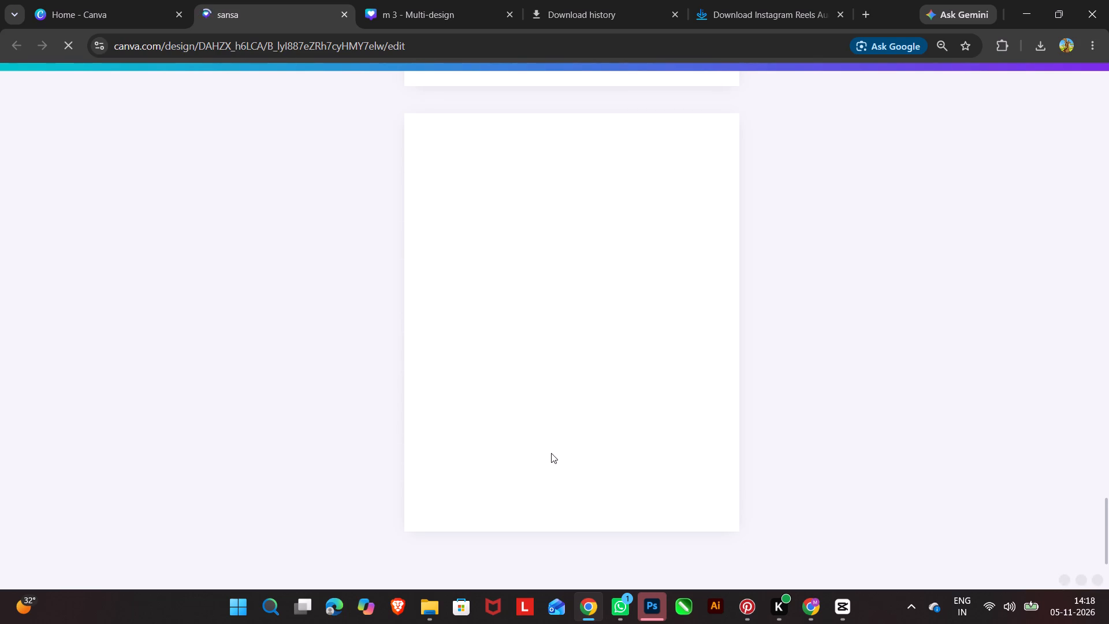
scroll(551, 453, left, 1)
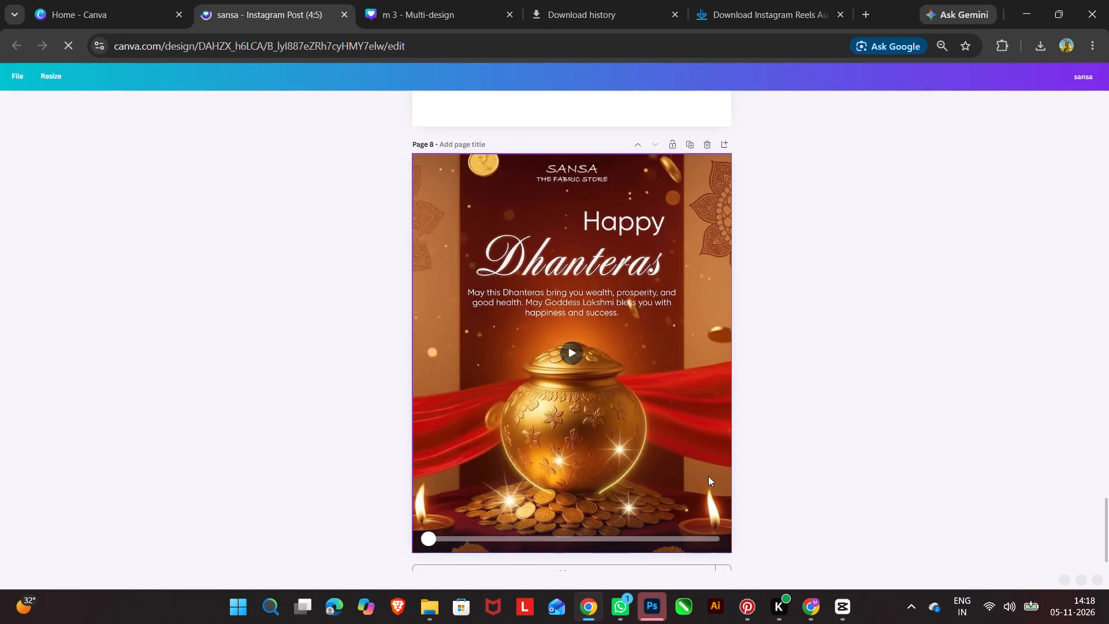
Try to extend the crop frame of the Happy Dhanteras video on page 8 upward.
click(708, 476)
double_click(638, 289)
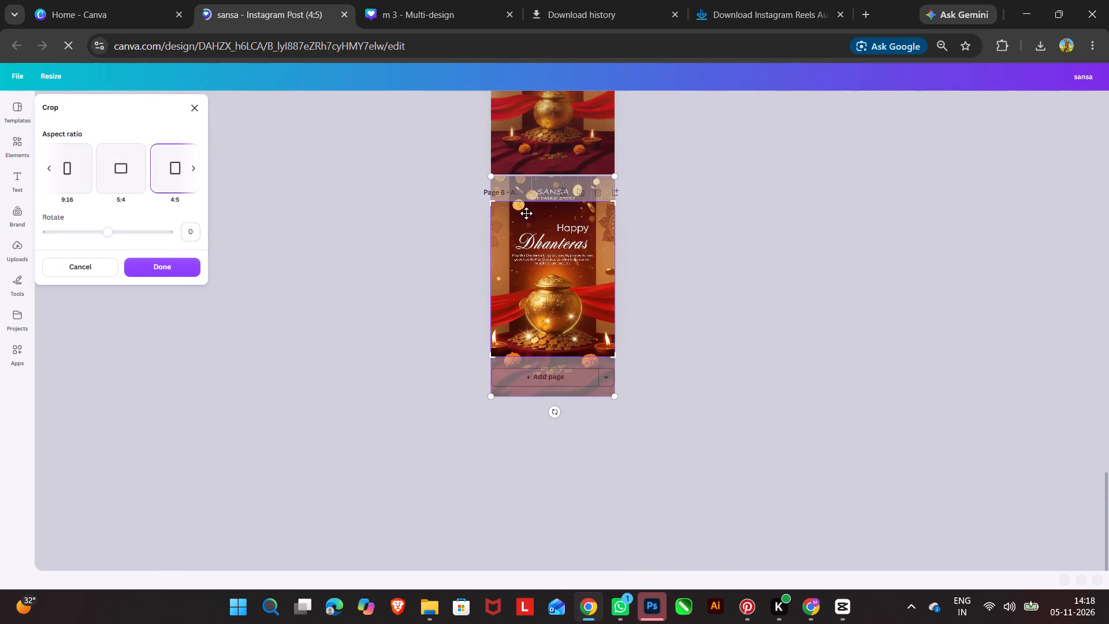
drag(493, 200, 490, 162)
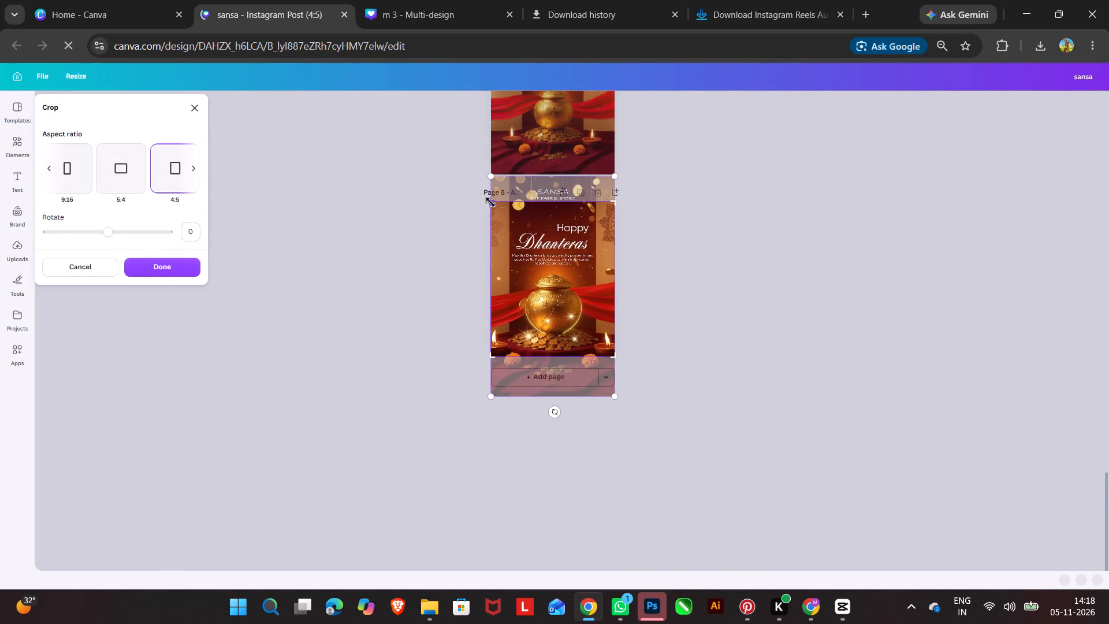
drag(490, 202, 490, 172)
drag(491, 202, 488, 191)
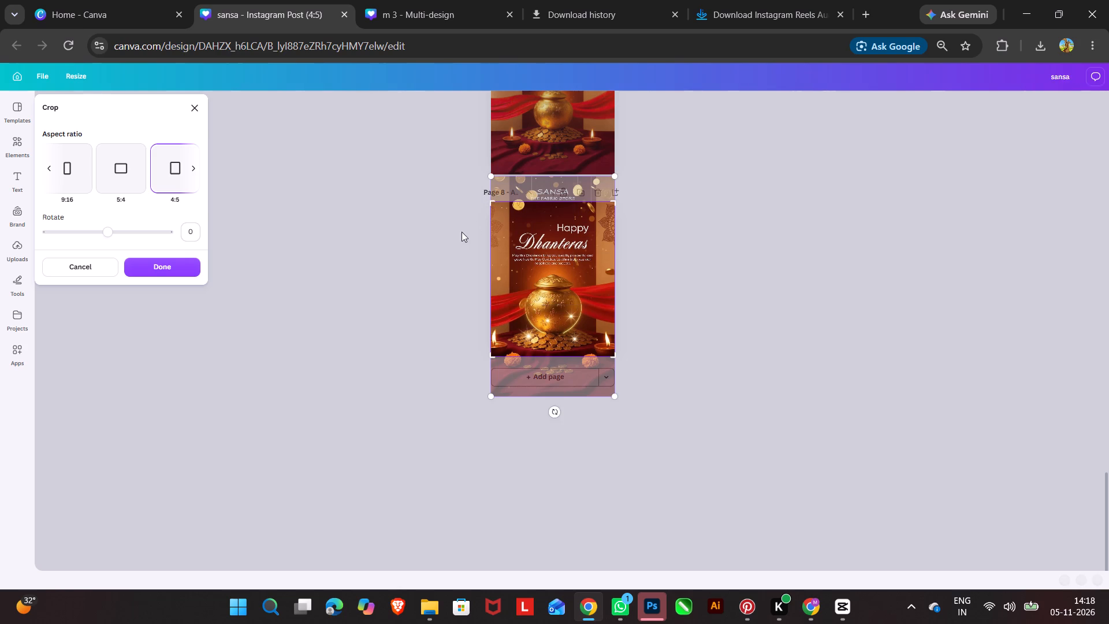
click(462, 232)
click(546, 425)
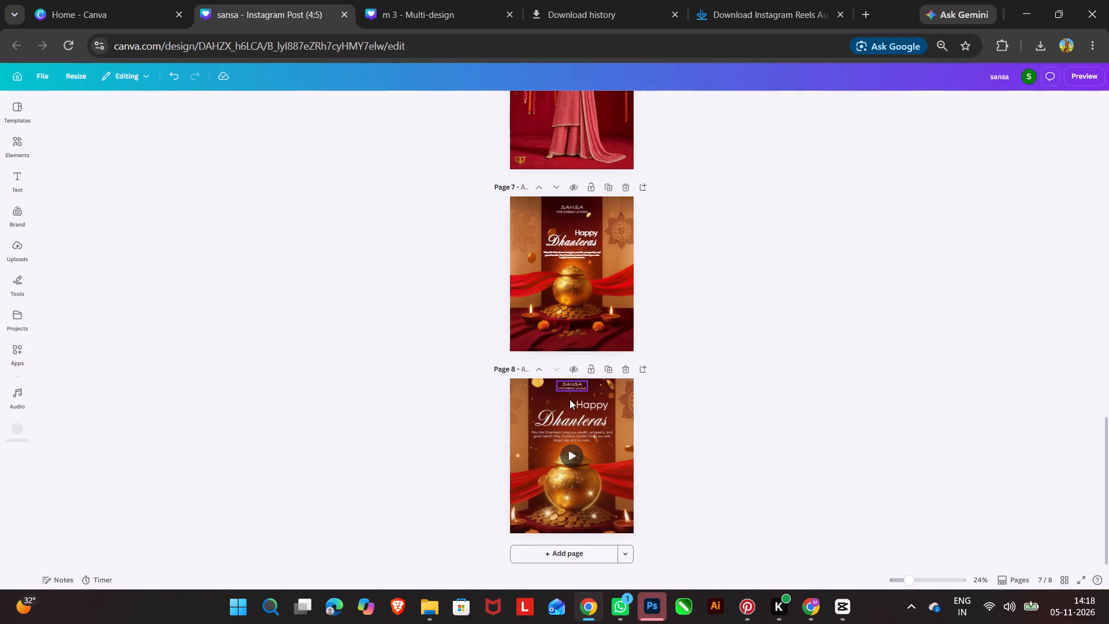
Extend the page 8 Dhanteras video's frame upward beyond the page edge to about 1,080 by 1,600.
click(570, 400)
drag(572, 377, 576, 343)
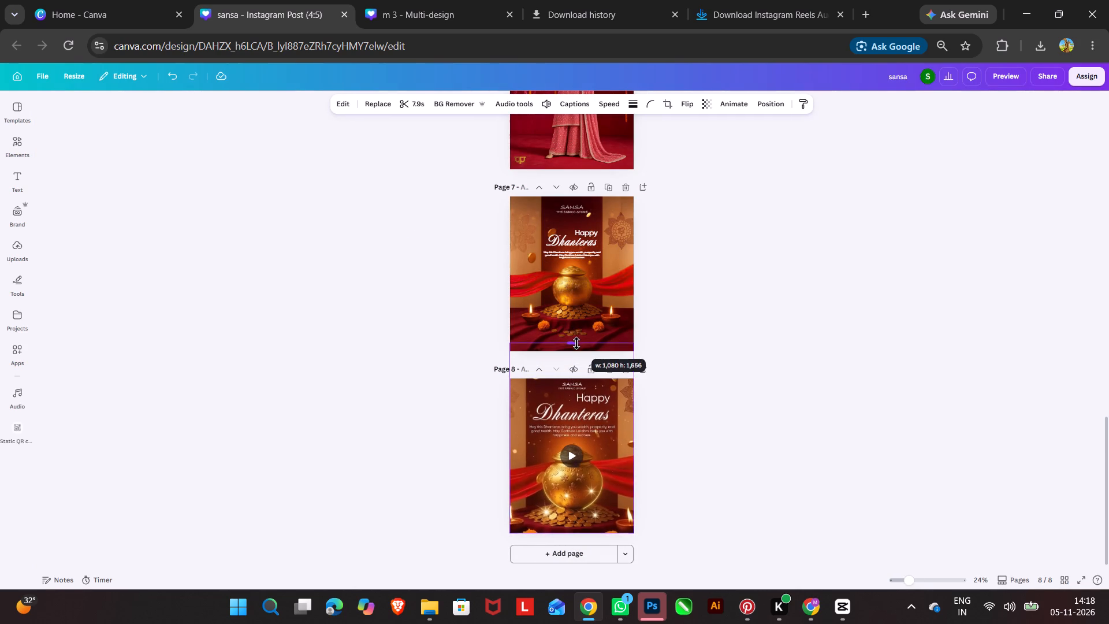
drag(576, 343, 578, 347)
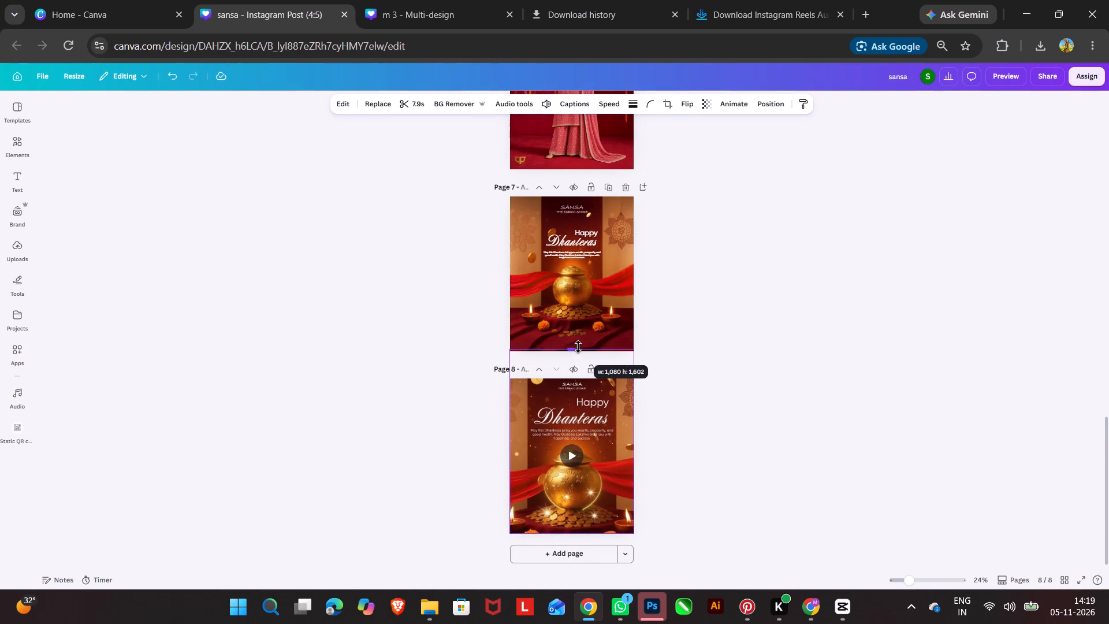
drag(578, 347, 578, 349)
Open the extended Happy Dhanteras video on page 8 for cropping.
double_click(586, 416)
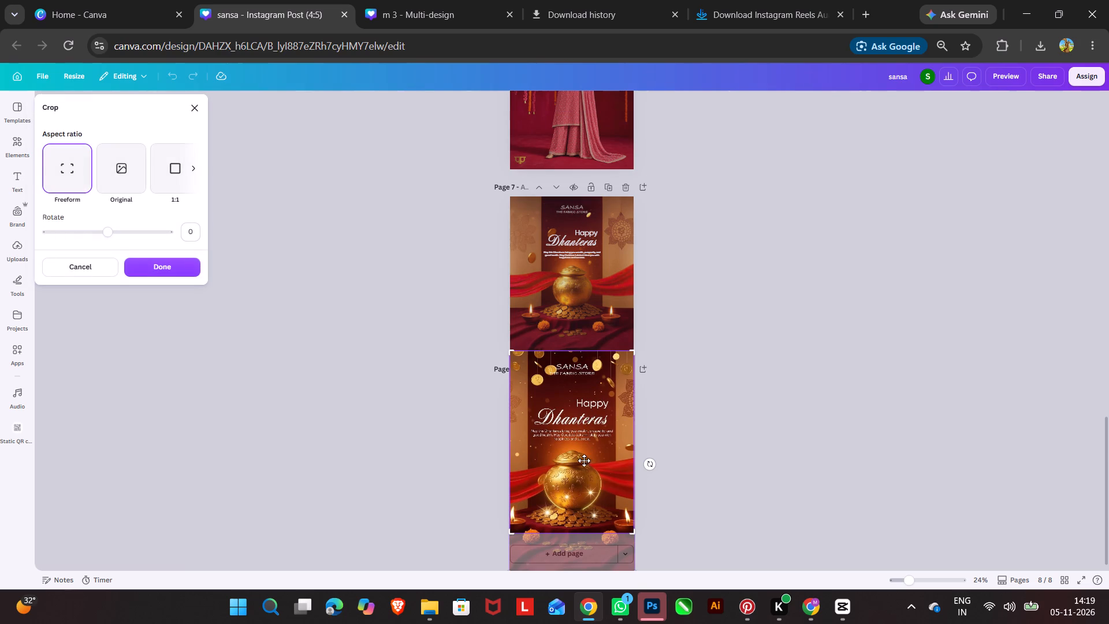
Extend the Dhanteras video on page 8 downward to uncover its lower part, and move it up on the page.
click(746, 419)
click(563, 492)
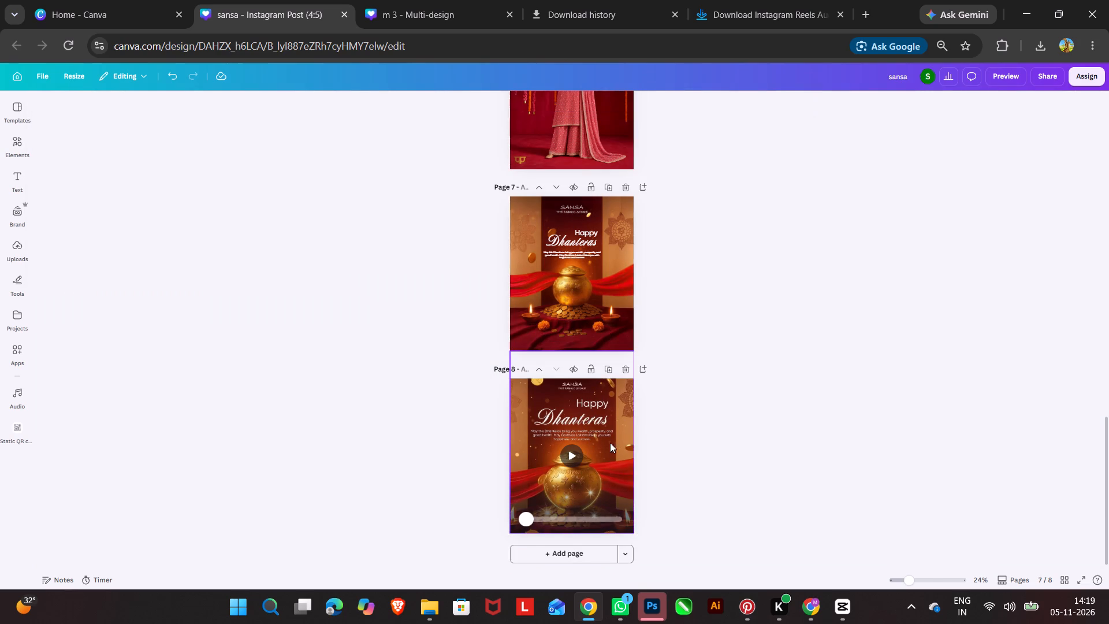
scroll(616, 434, down, 3)
click(578, 495)
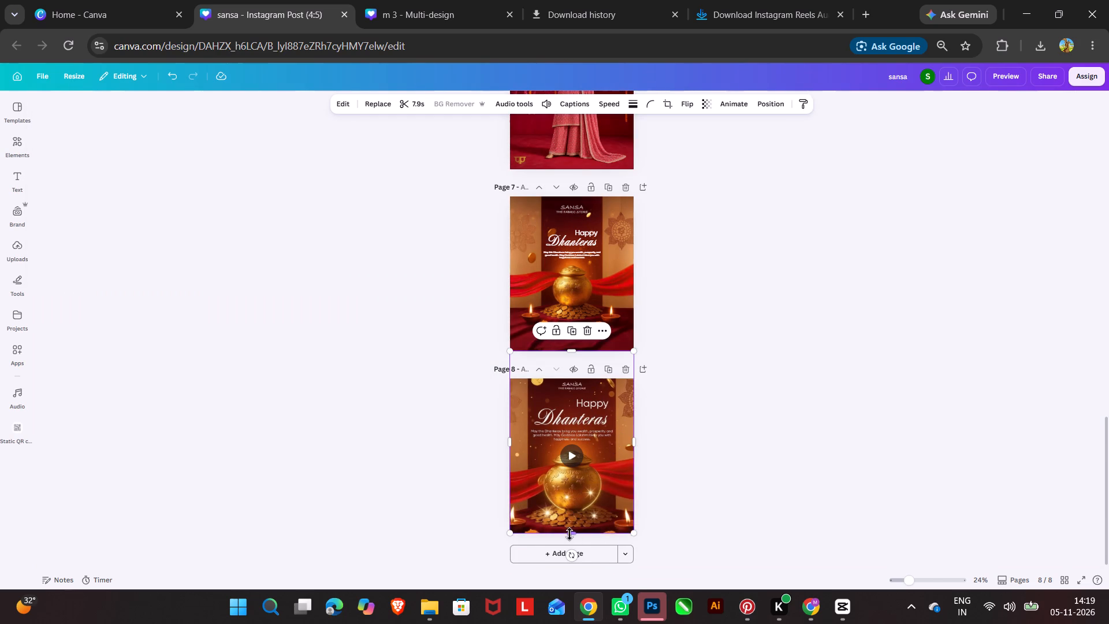
drag(570, 534, 570, 574)
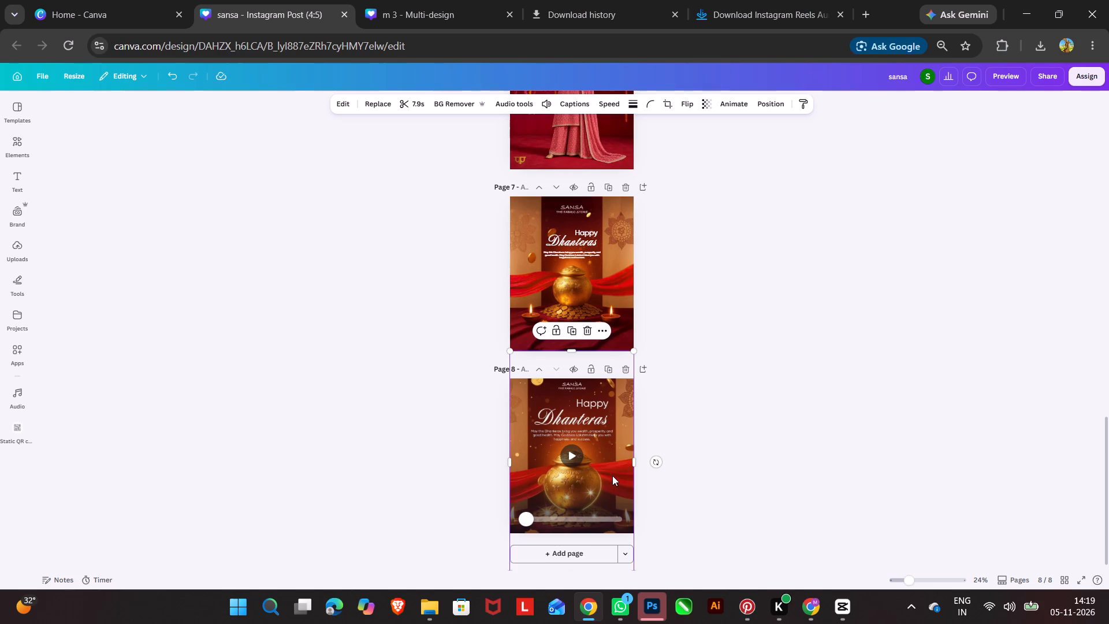
drag(612, 476, 612, 425)
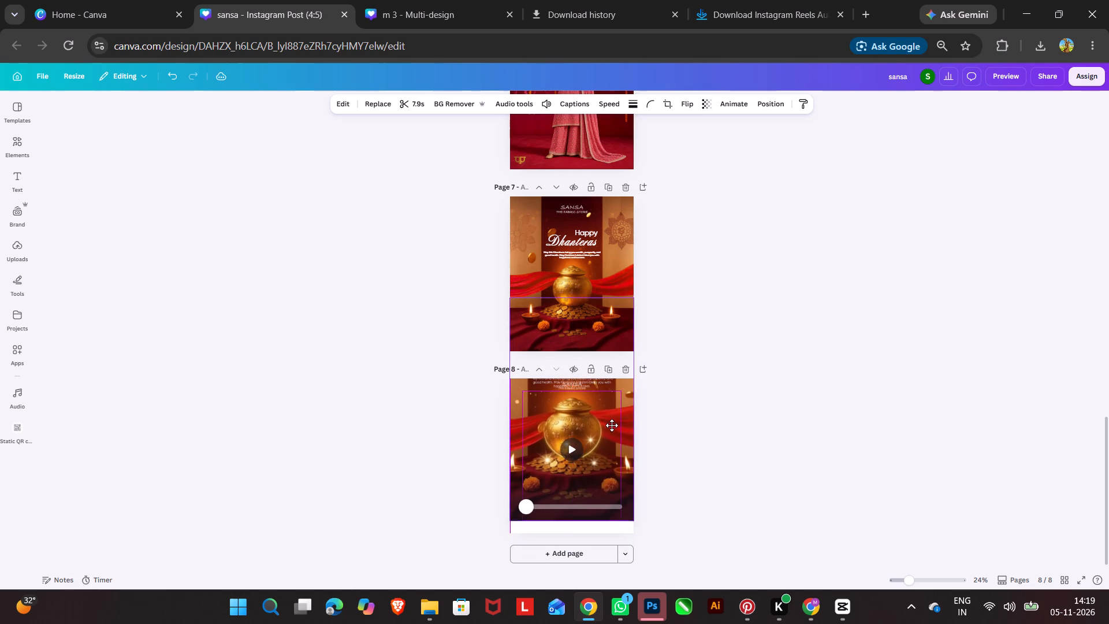
drag(612, 425, 613, 437)
click(615, 311)
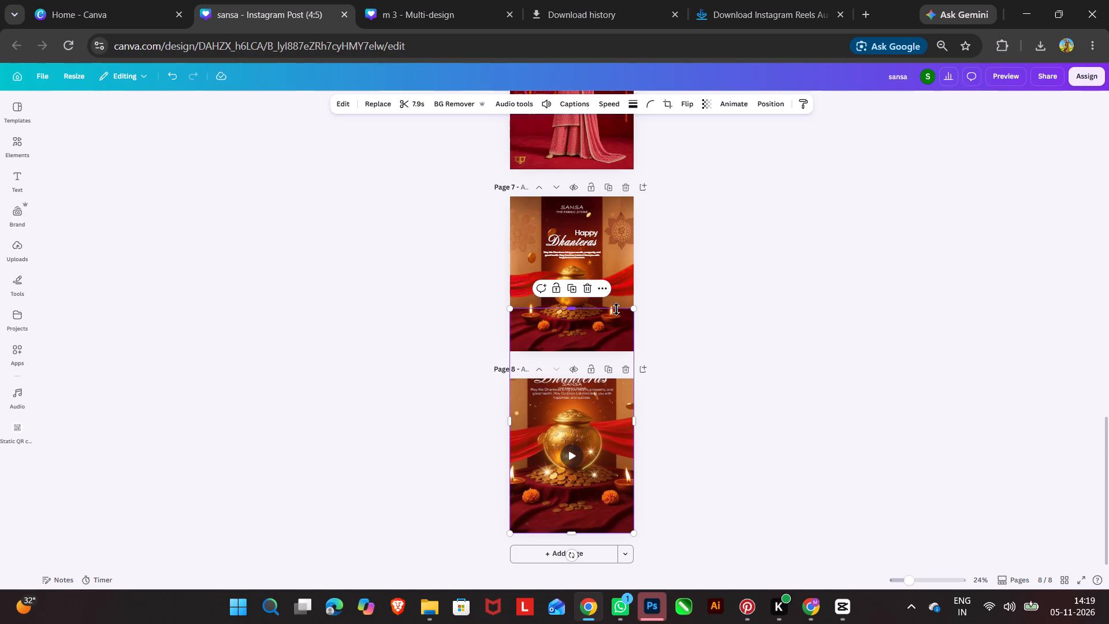
key(ctrl+z)
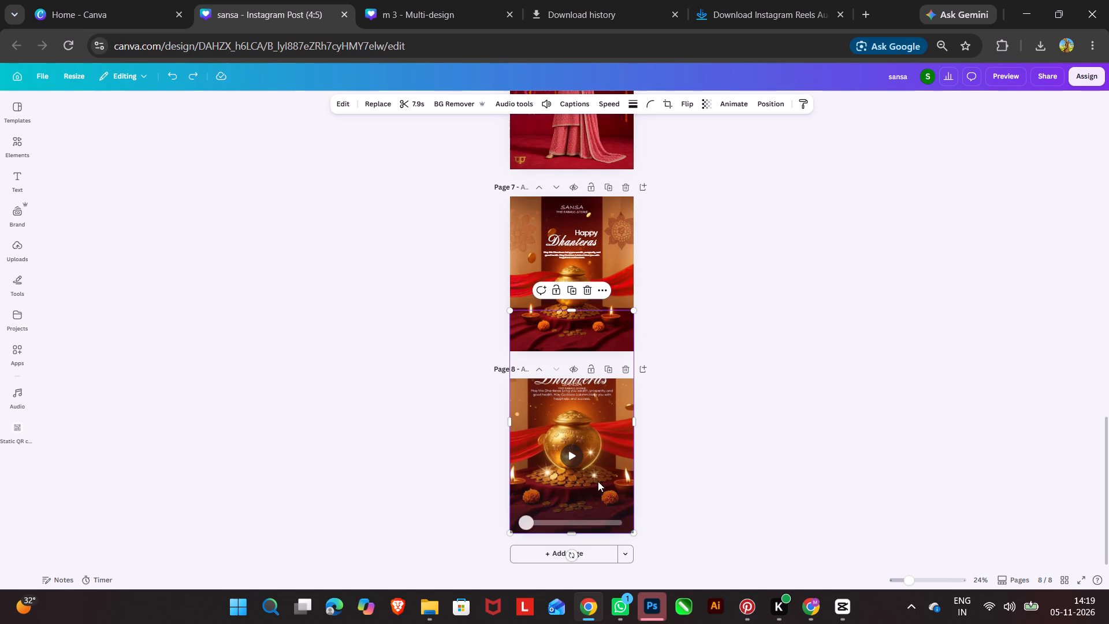
drag(605, 493, 605, 440)
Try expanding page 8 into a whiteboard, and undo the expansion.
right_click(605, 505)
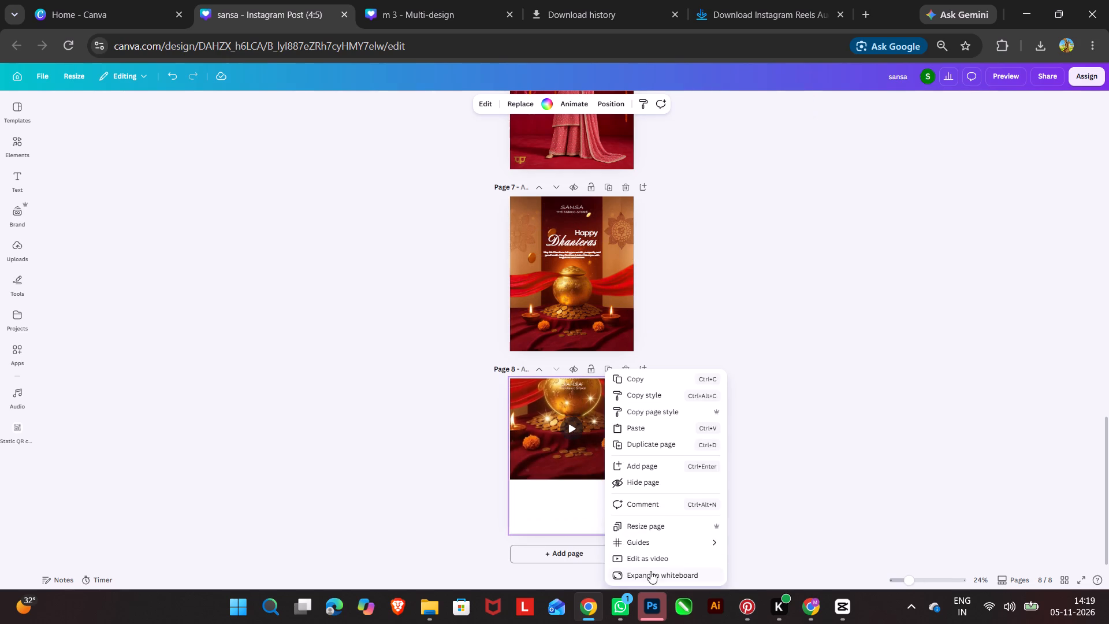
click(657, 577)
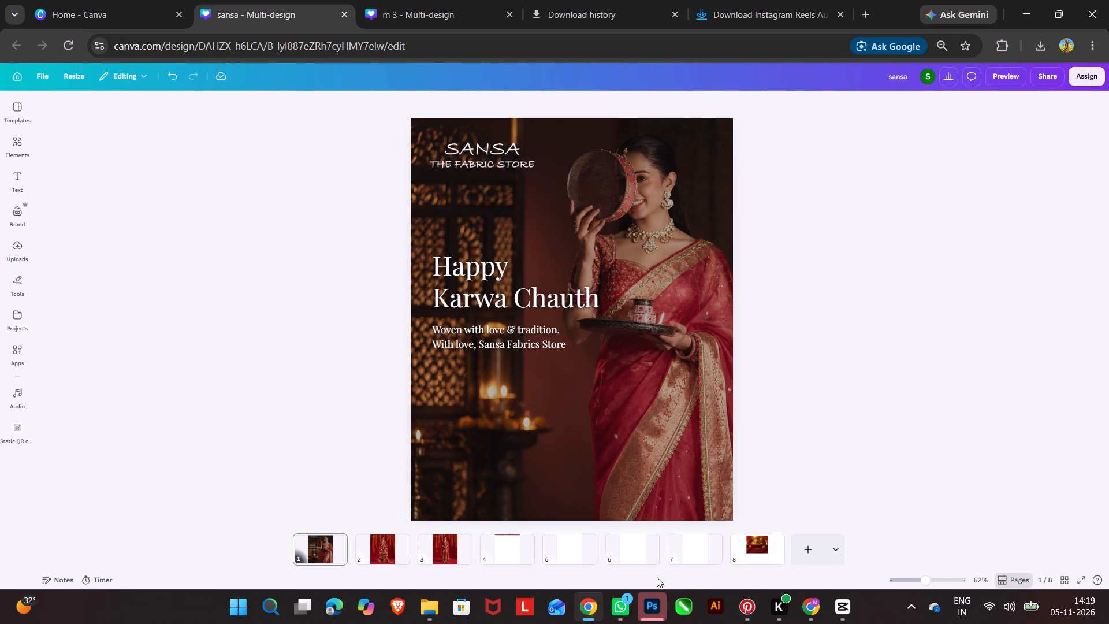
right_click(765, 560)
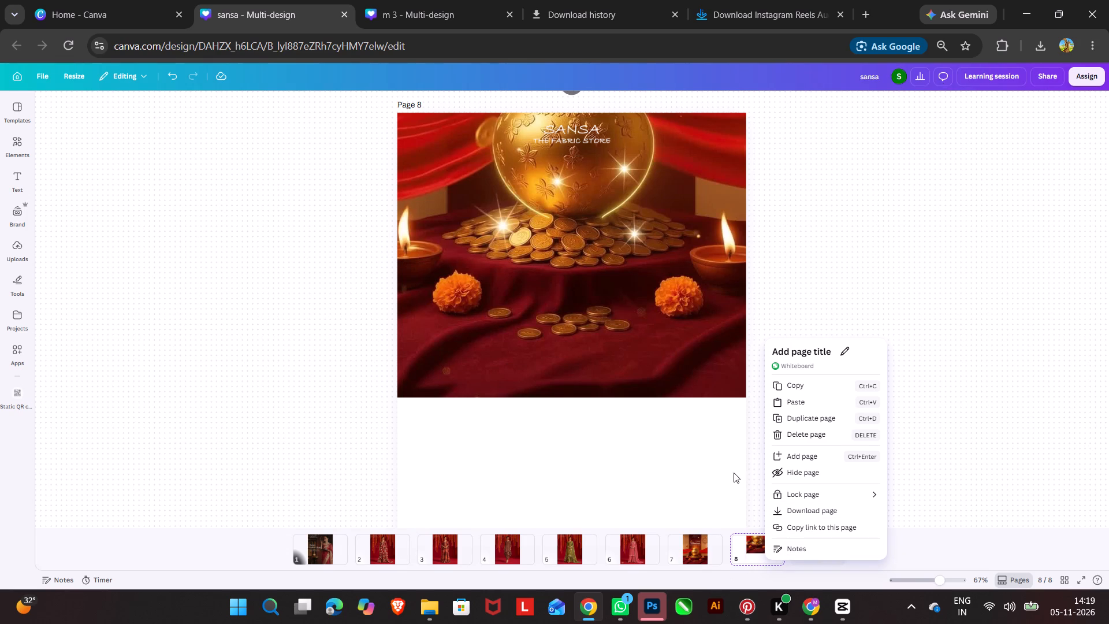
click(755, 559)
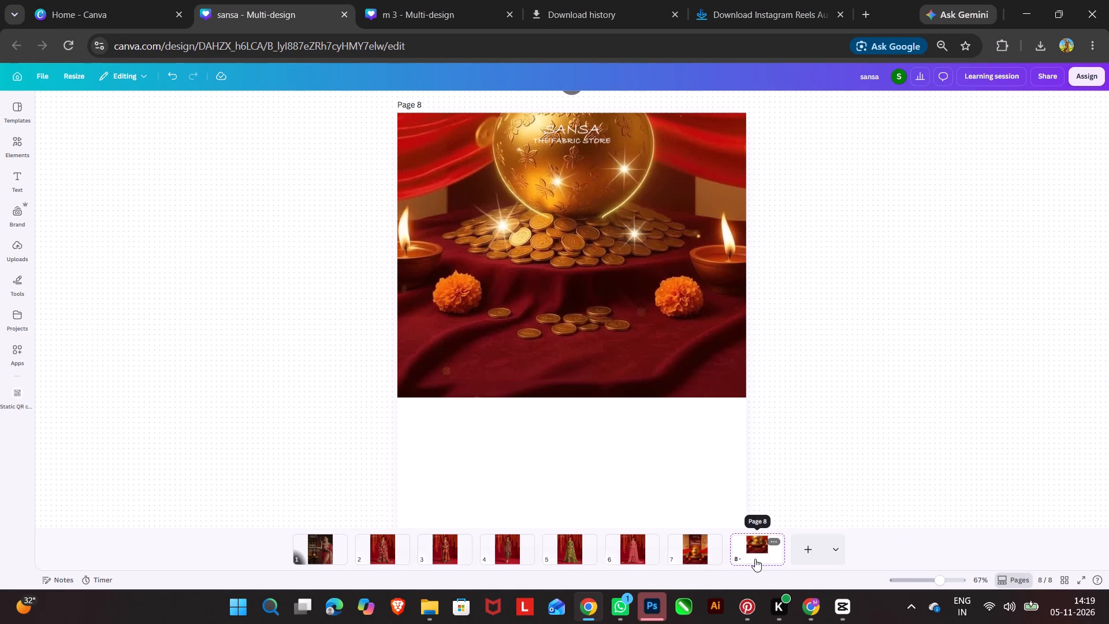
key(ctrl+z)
Make a resized copy of page 8 in a taller vertical format.
right_click(686, 496)
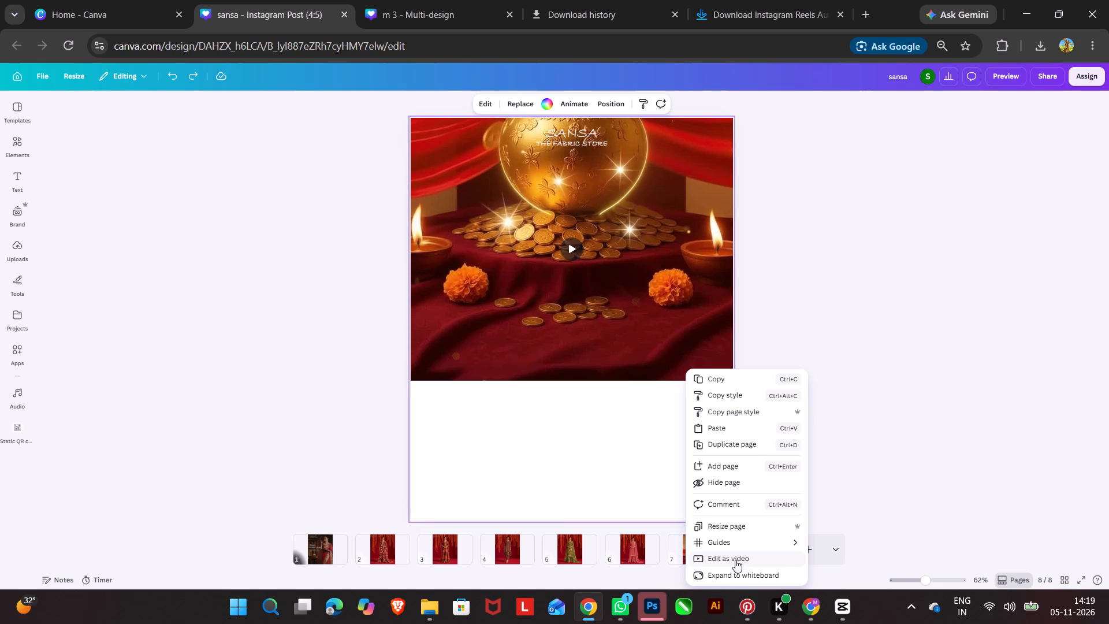
click(738, 529)
click(716, 455)
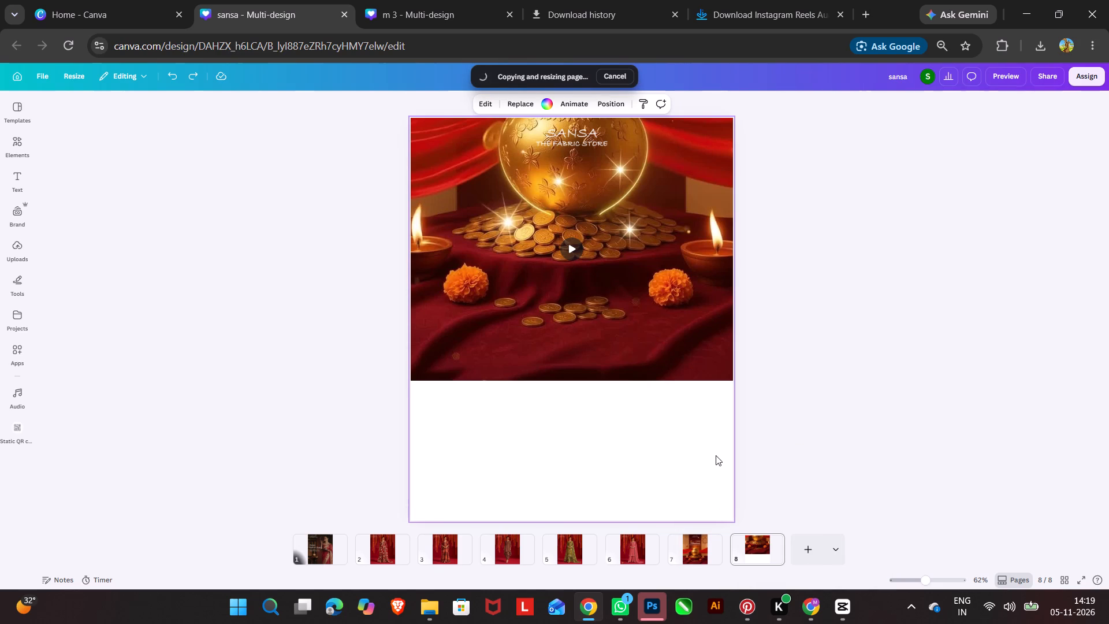
Move the Dhanteras video down to fill the new vertical page 9, and fit its bottom edge to the page.
click(604, 319)
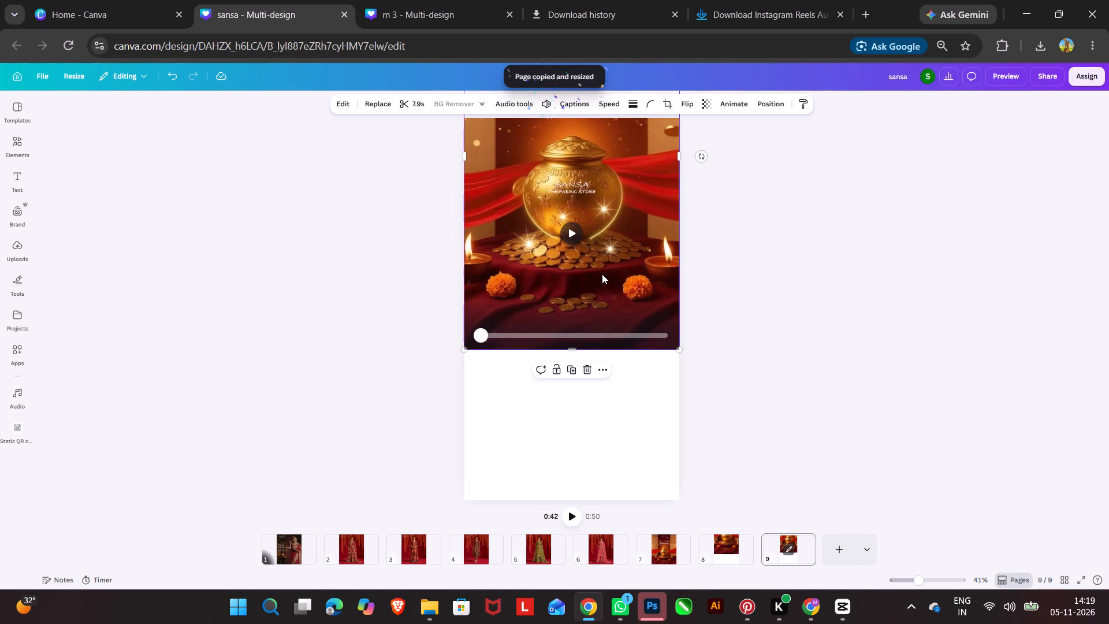
drag(602, 274, 605, 425)
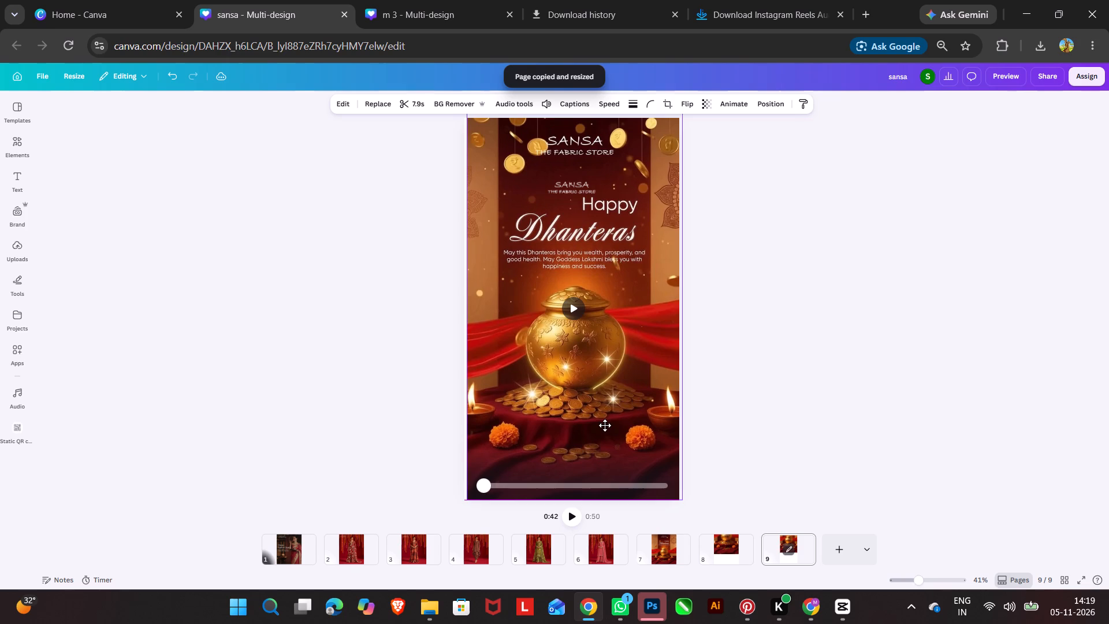
drag(605, 425, 602, 425)
scroll(867, 414, up, 3)
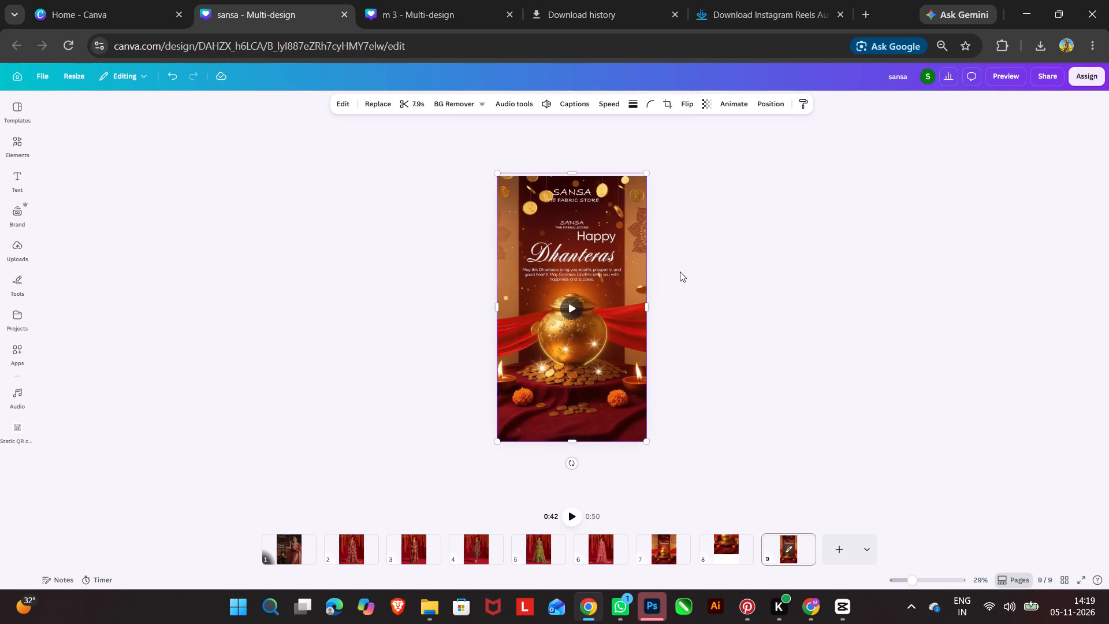
double_click(617, 294)
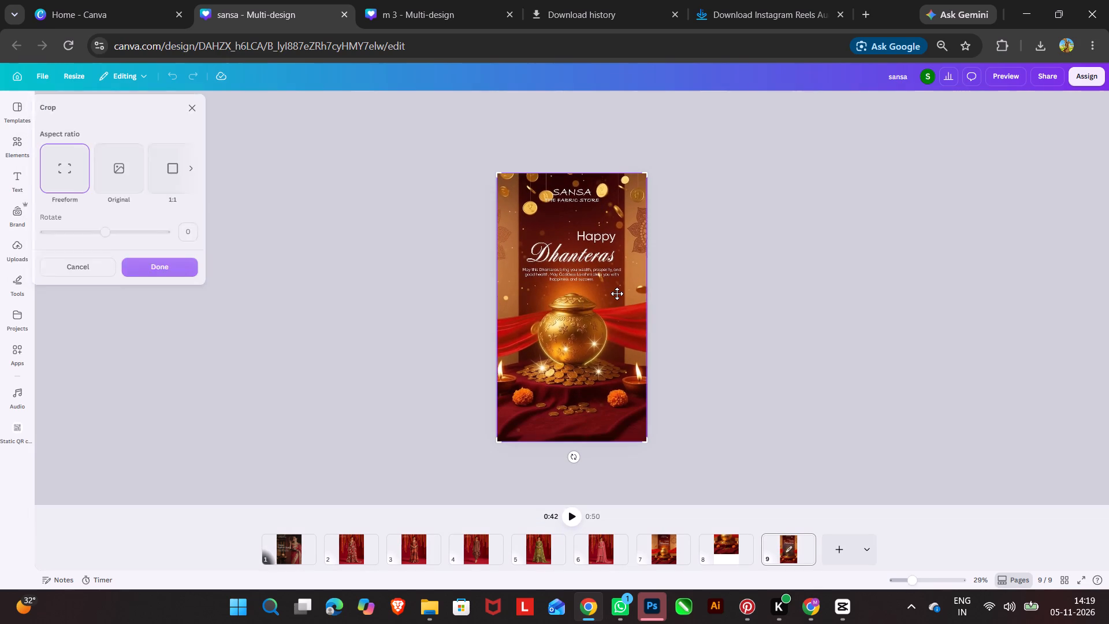
click(735, 247)
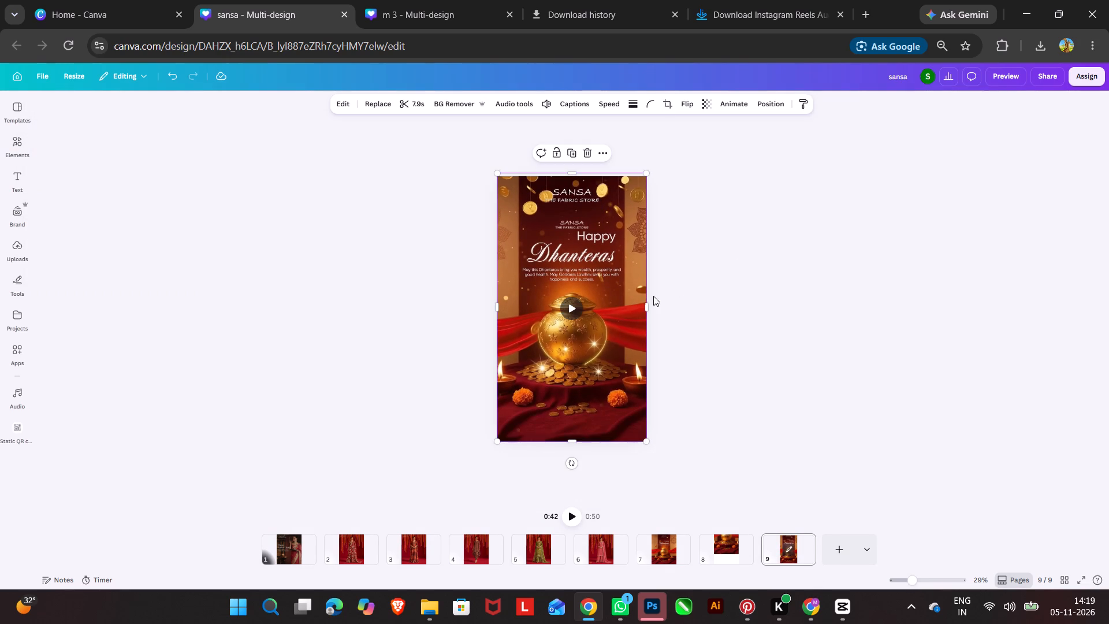
drag(609, 322, 609, 327)
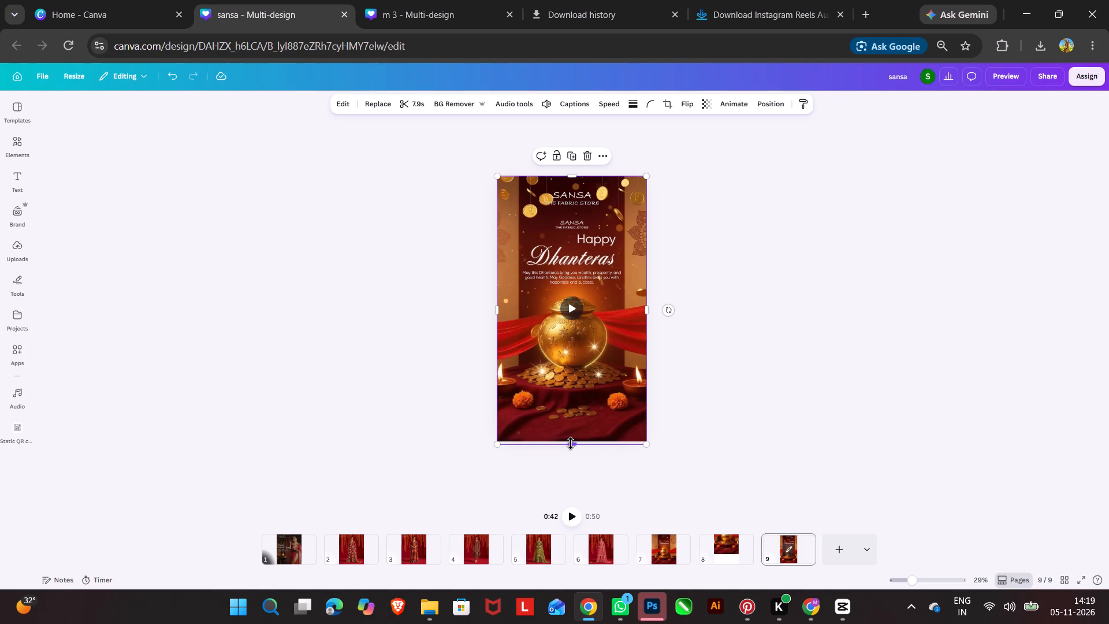
click(570, 443)
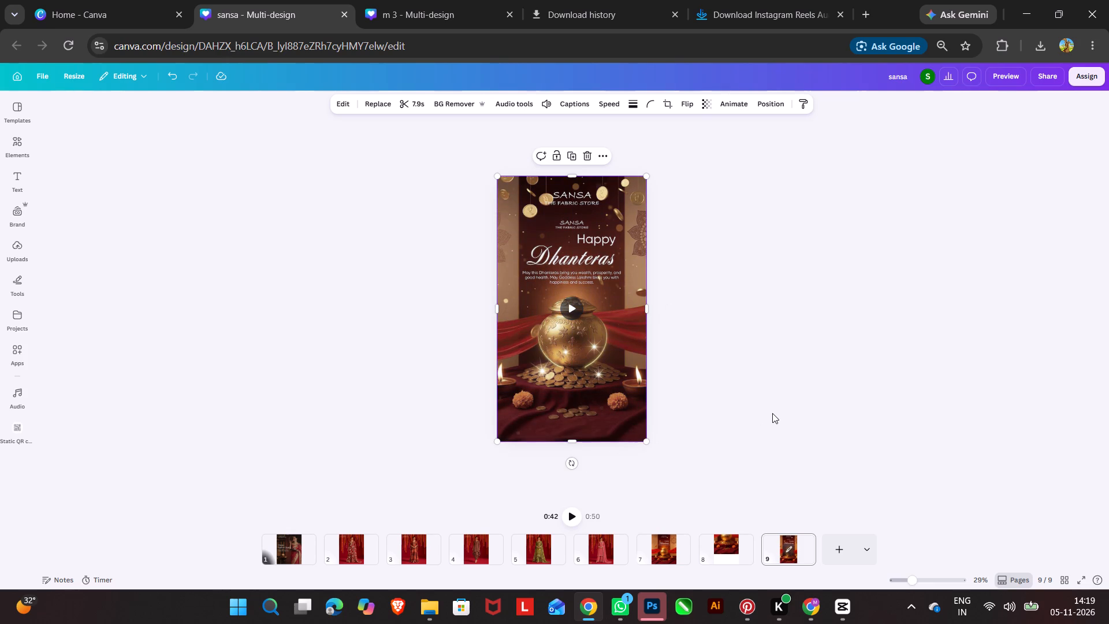
click(772, 413)
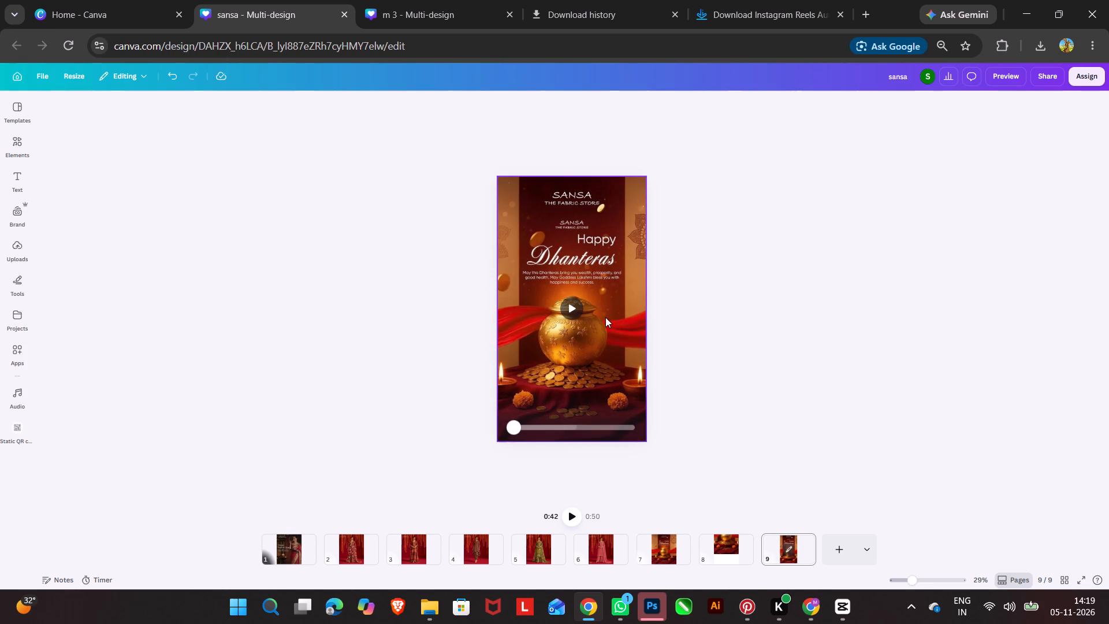
Delete the smaller duplicate SANSA logo above the word Happy on page 9.
click(809, 316)
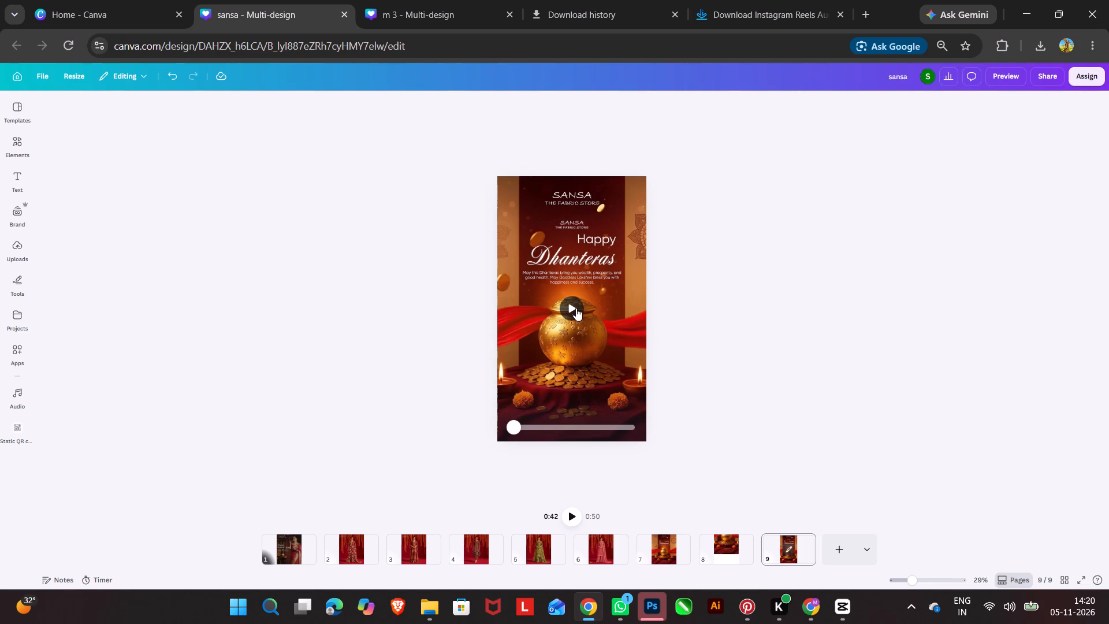
click(579, 202)
click(579, 199)
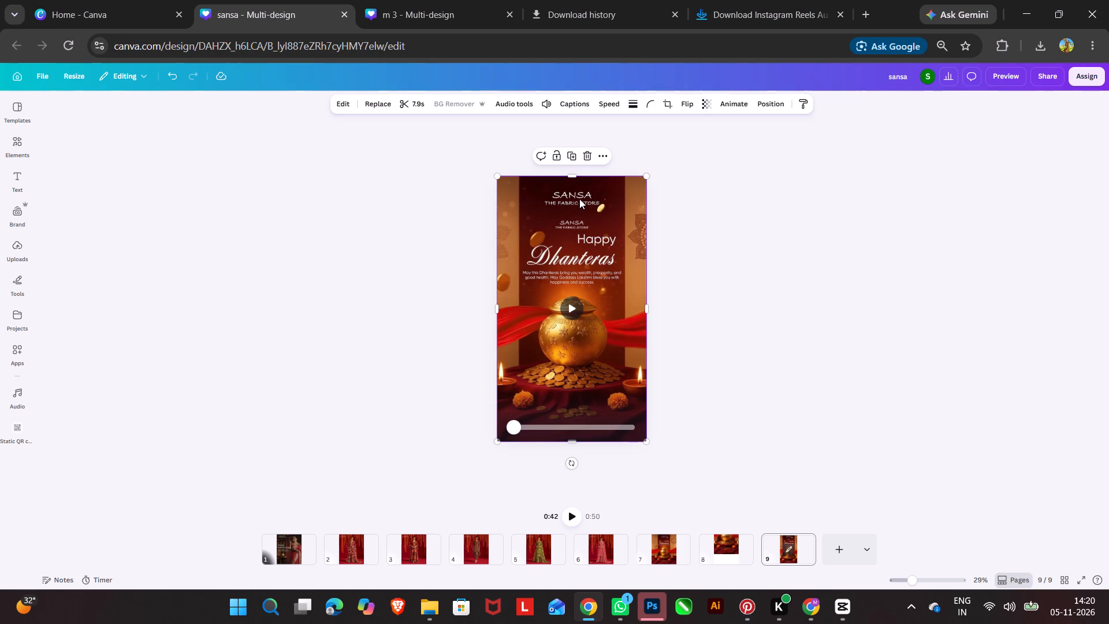
click(575, 219)
click(587, 198)
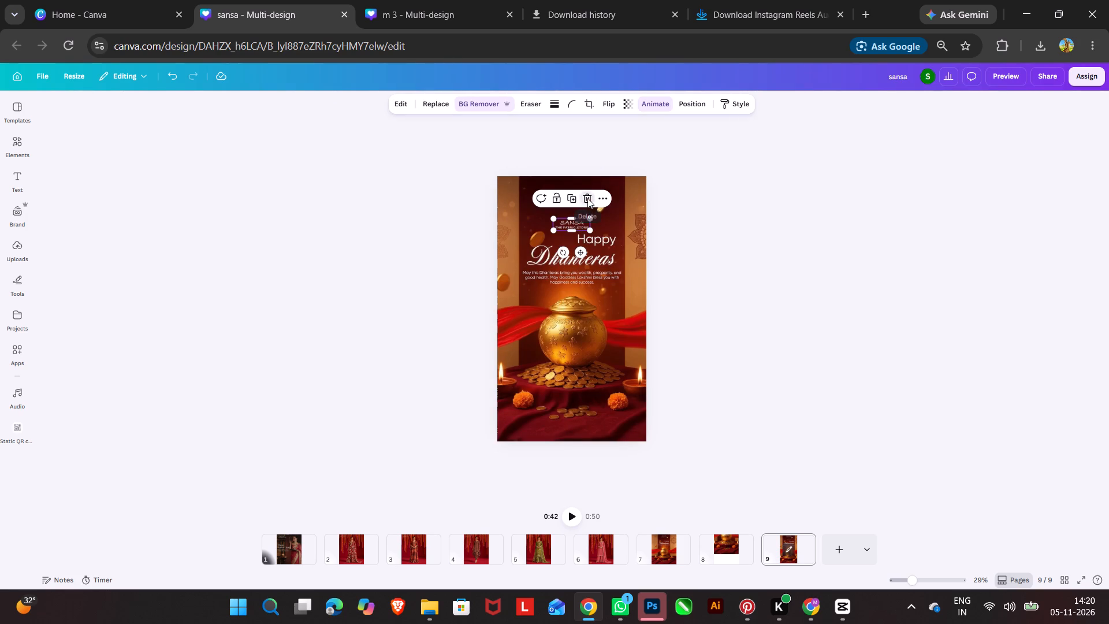
Play through the Dhanteras video on page 9 to check it.
click(571, 303)
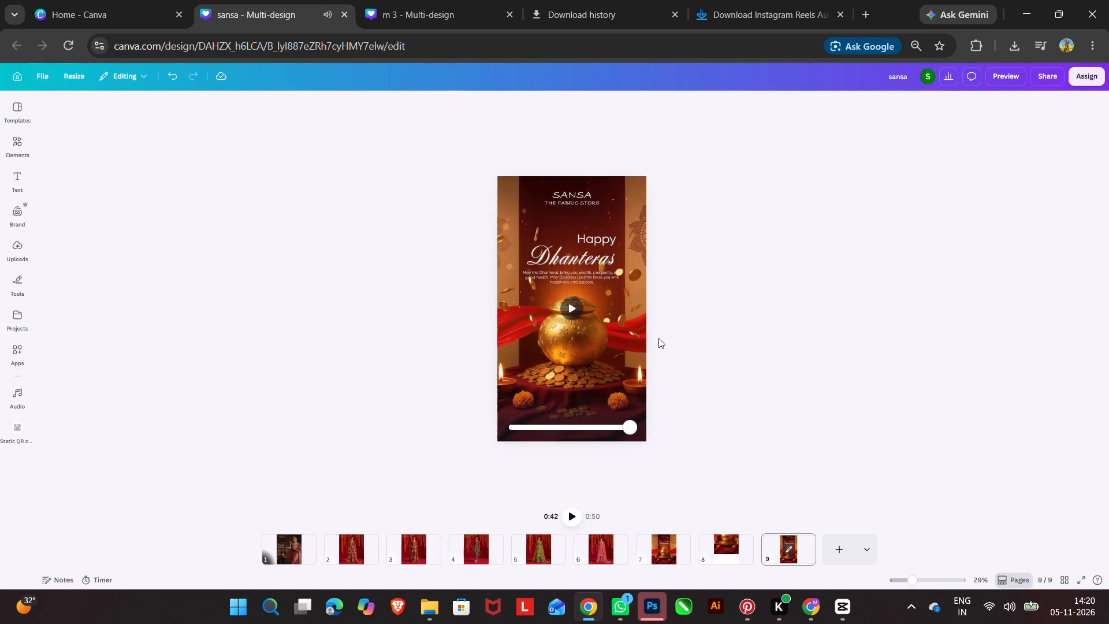
click(756, 316)
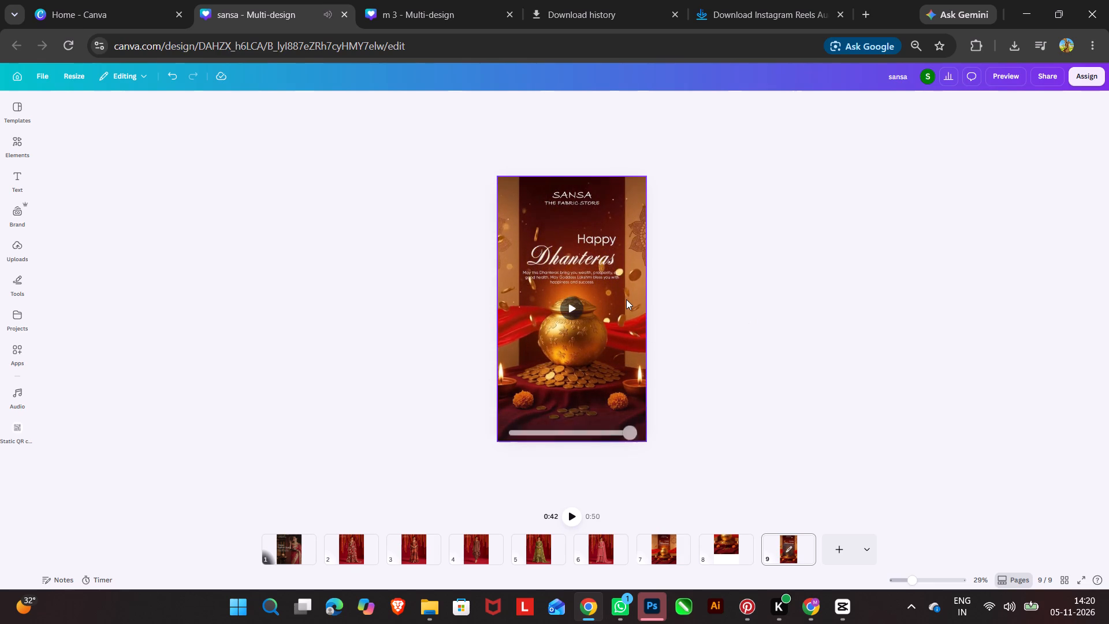
click(626, 299)
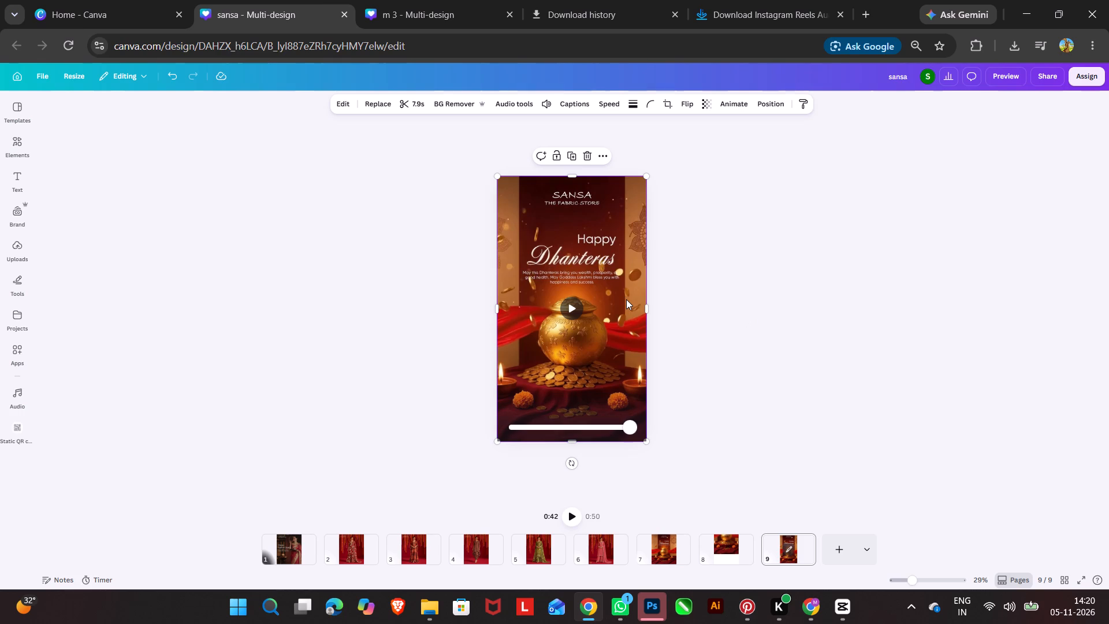
Switch to File Explorer and look through the Downloads folder for the Dhanteras promotional animation video.
click(429, 607)
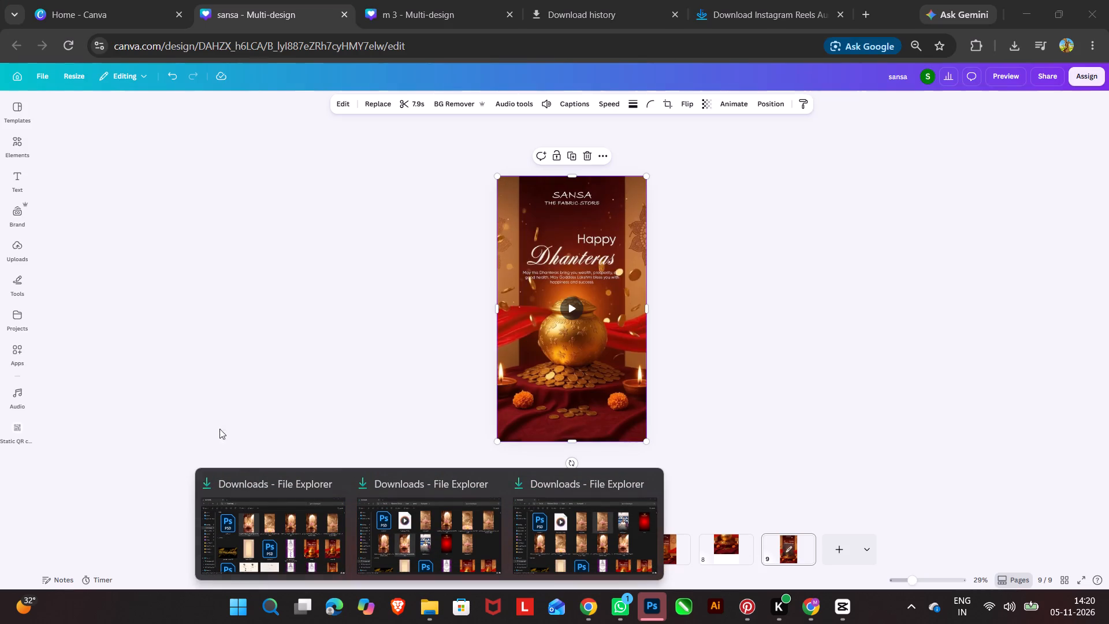
click(310, 537)
scroll(828, 320, down, 3)
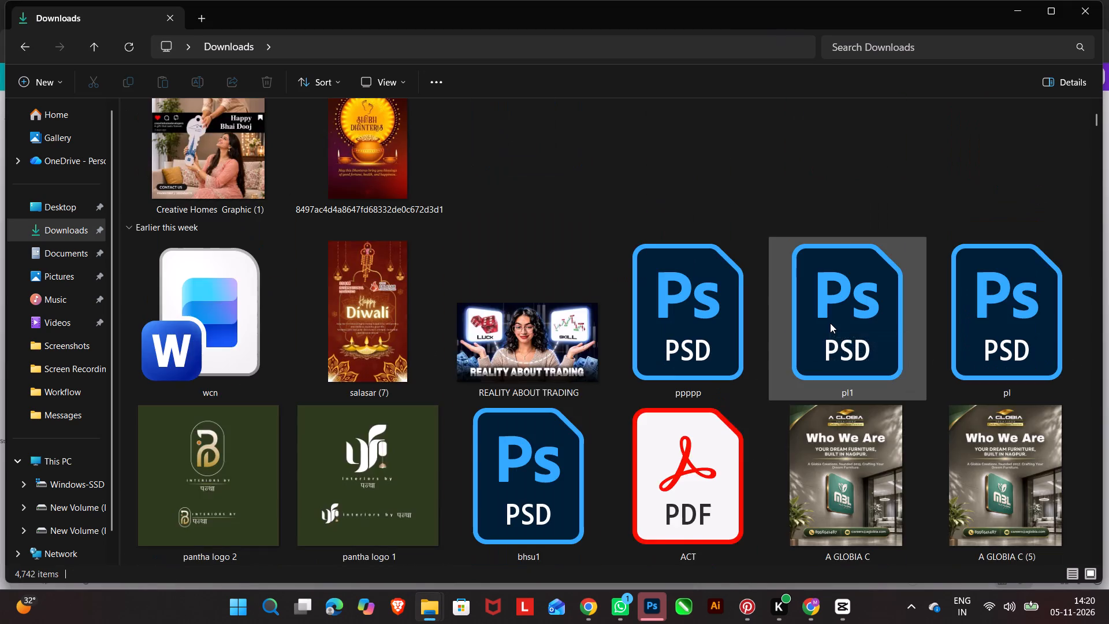
scroll(829, 325, up, 3)
scroll(666, 377, down, 1)
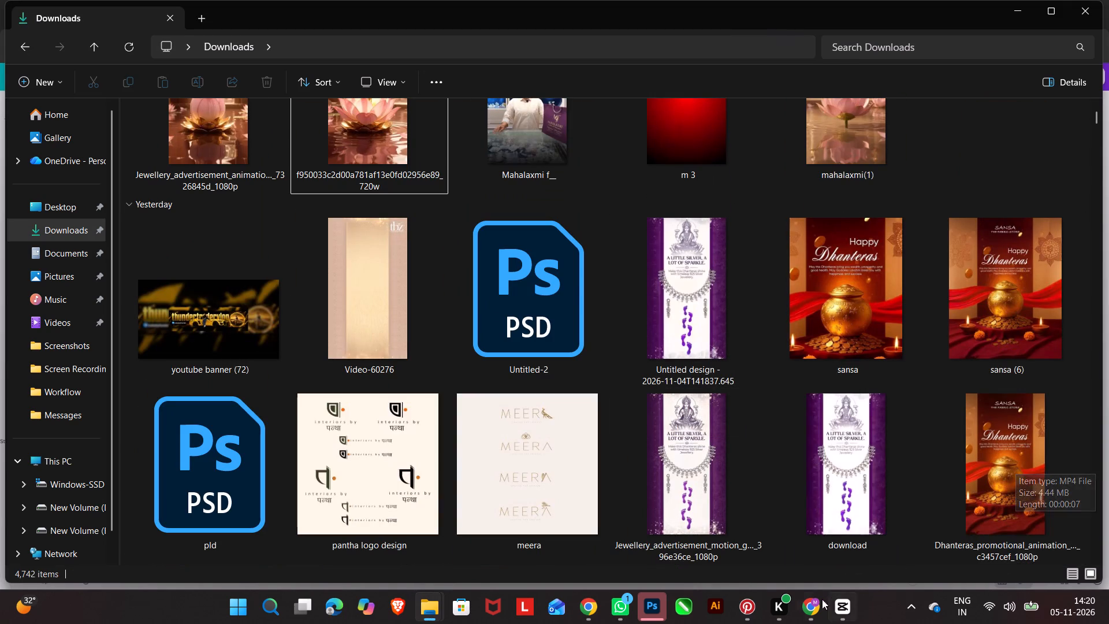
Switch to CapCut, dismiss the finished mahalaxmi export and create a new project.
click(842, 608)
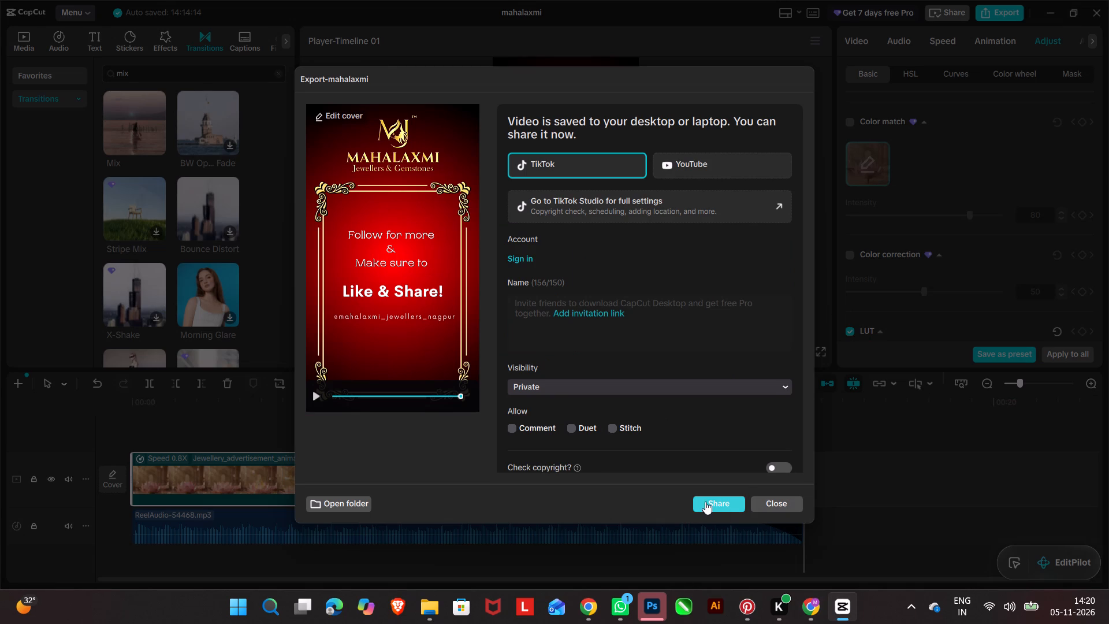
click(787, 501)
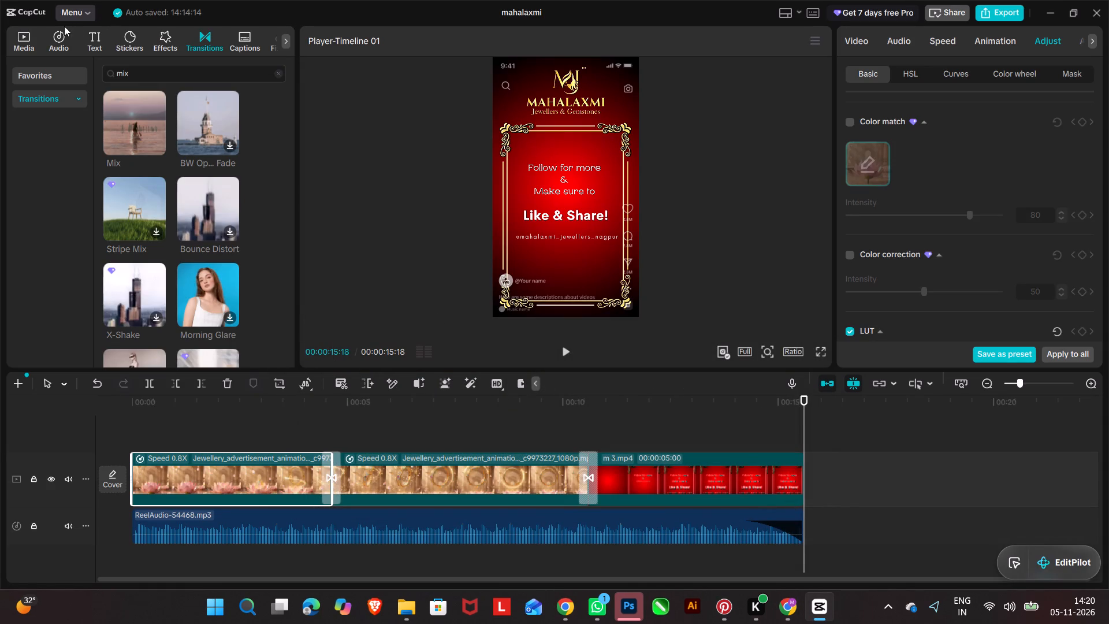
click(84, 11)
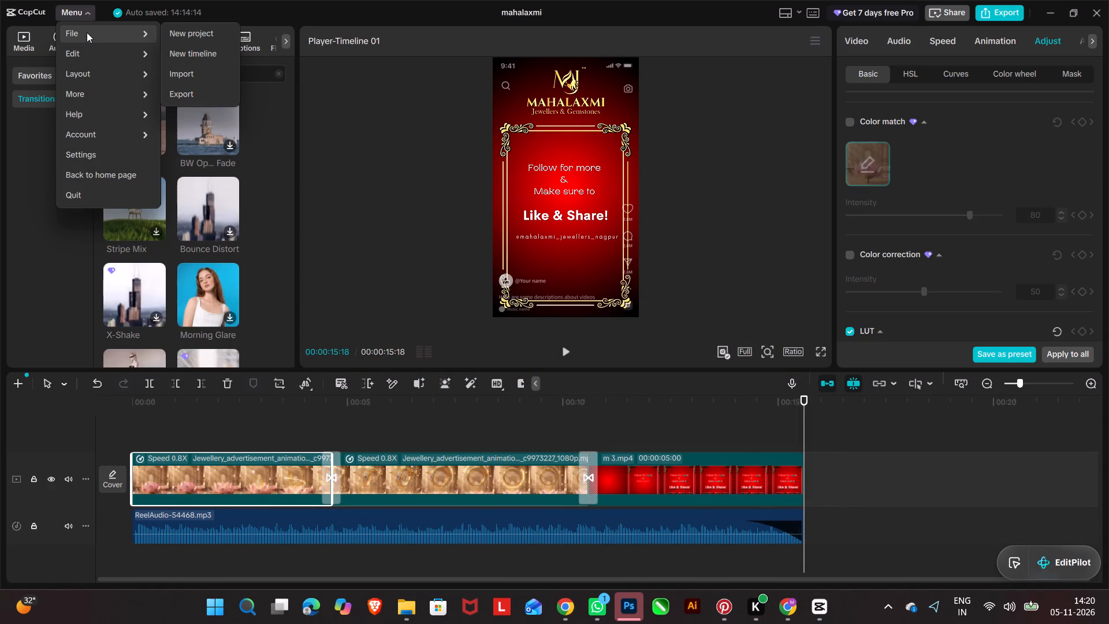
click(87, 32)
click(193, 32)
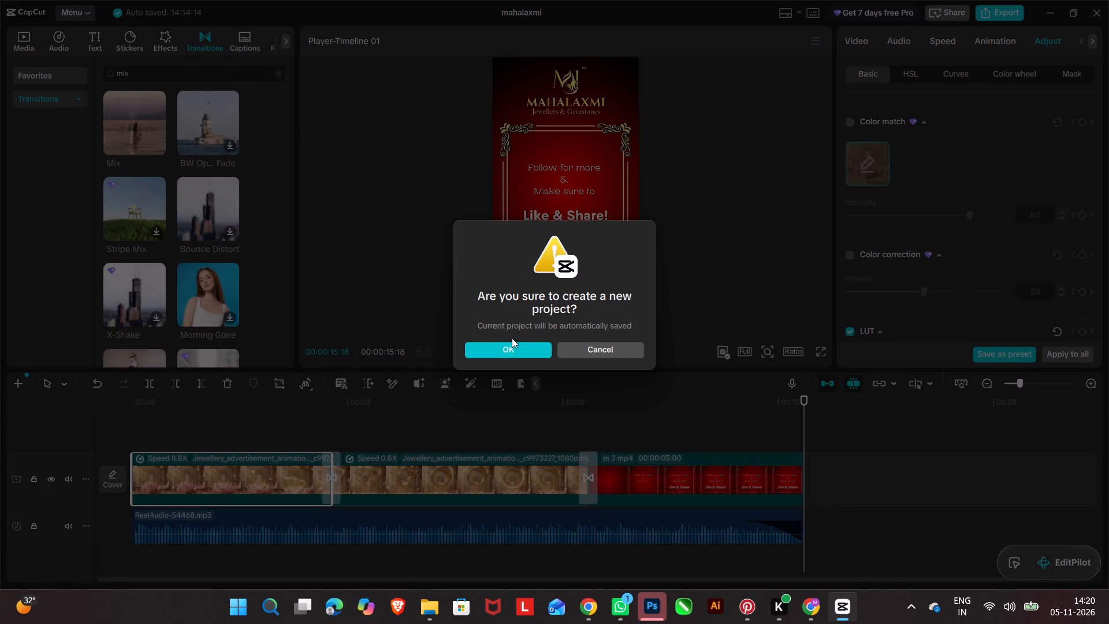
click(516, 349)
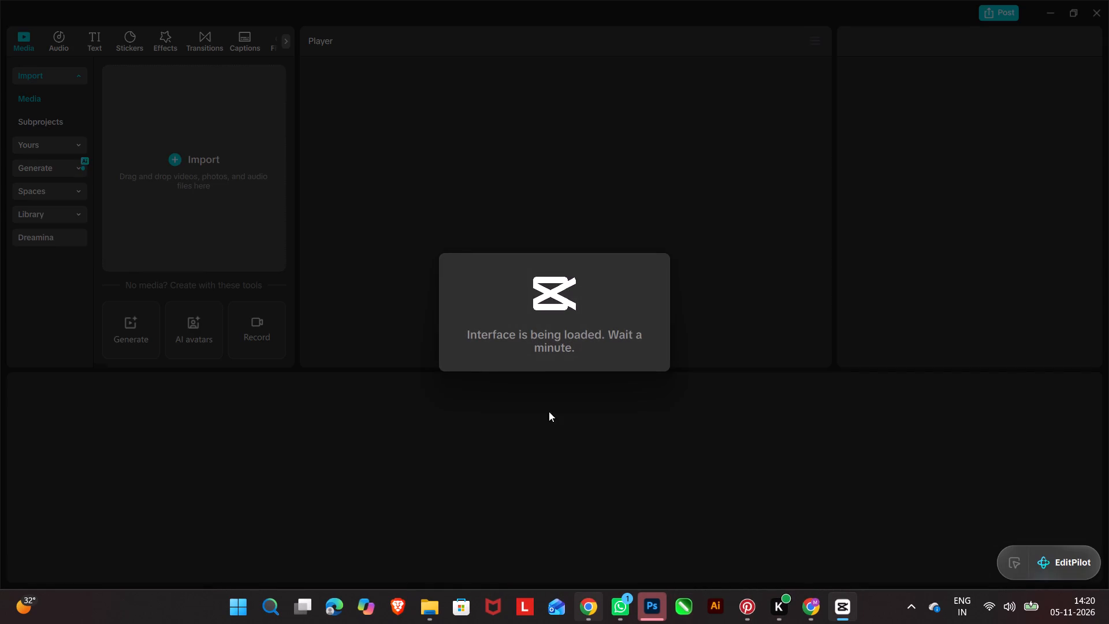
Import the Dhanteras_promotional_animation 1080p video from the Downloads folder into the project media.
click(211, 159)
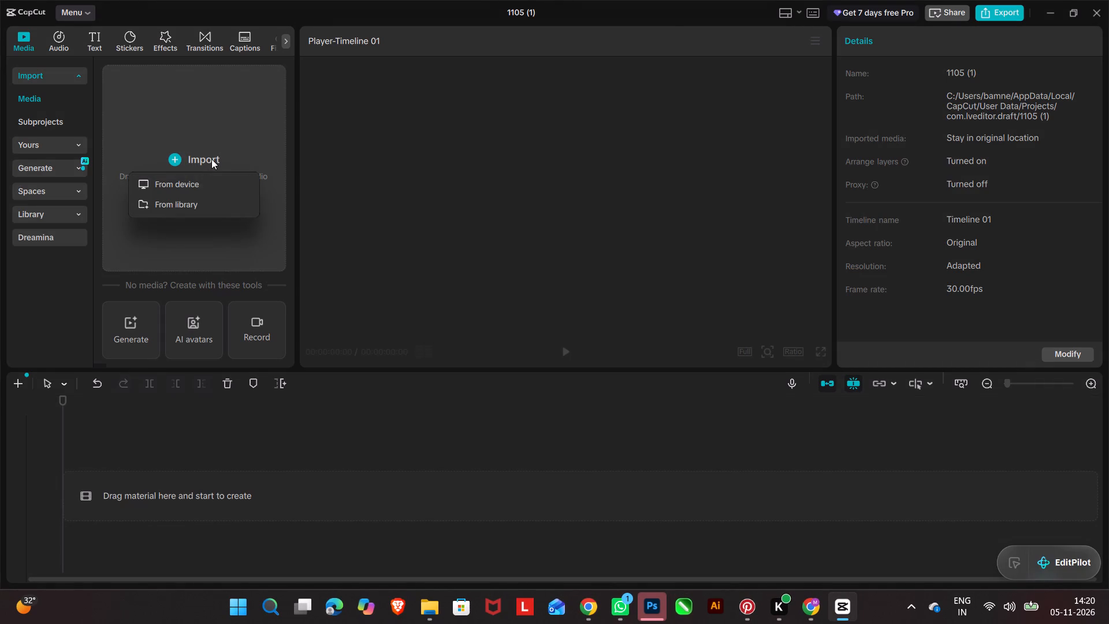
click(201, 184)
scroll(315, 187, down, 2)
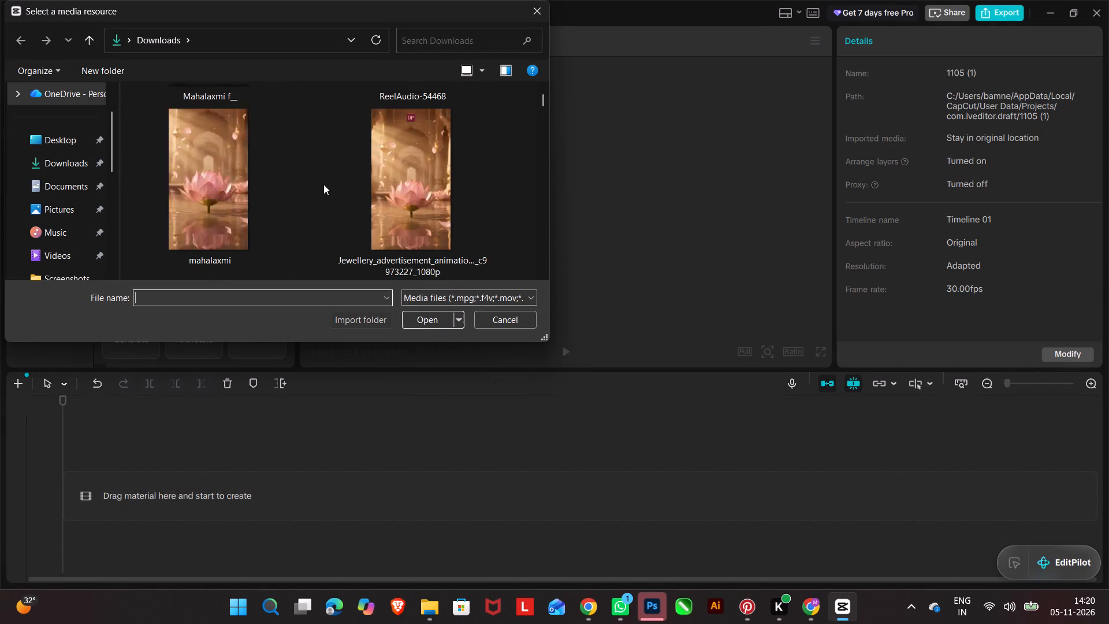
scroll(323, 184, down, 9)
scroll(335, 185, up, 1)
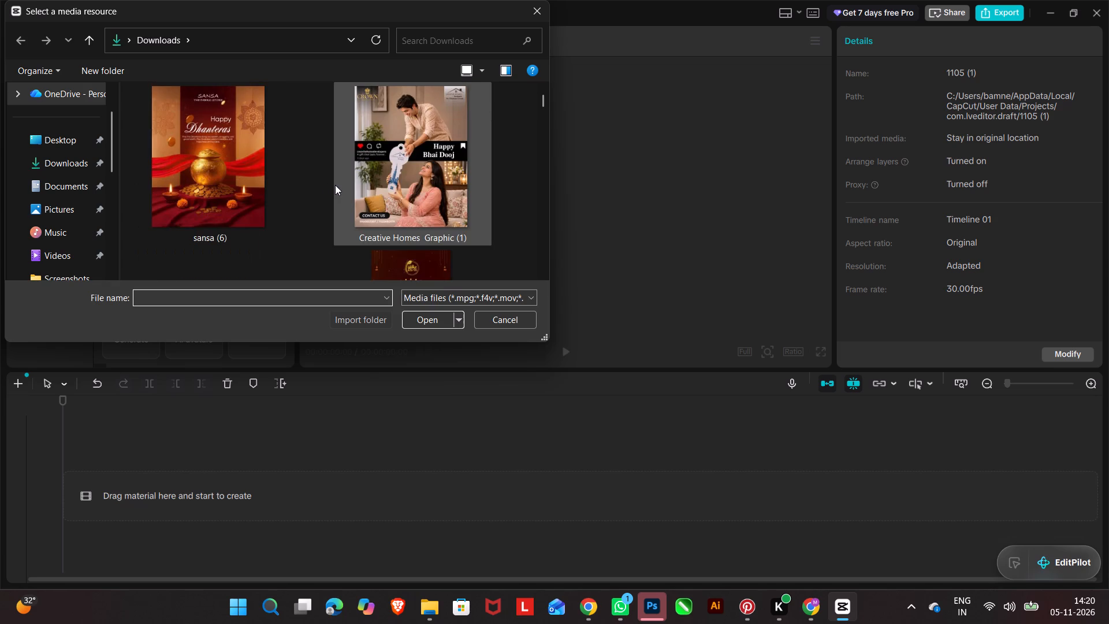
scroll(335, 185, down, 3)
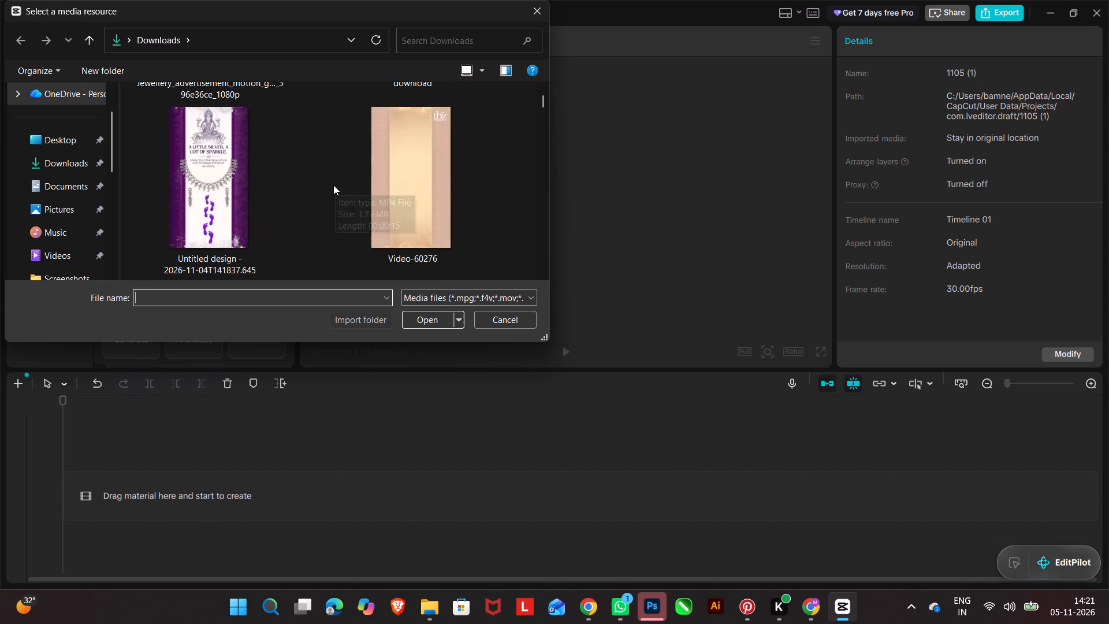
scroll(333, 185, up, 1)
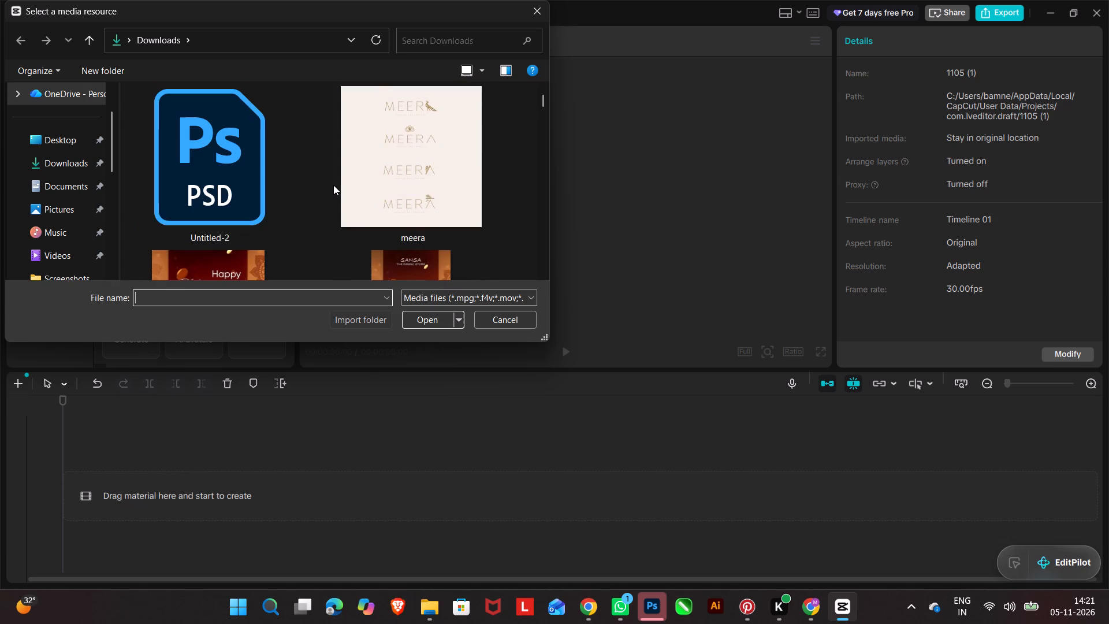
click(407, 265)
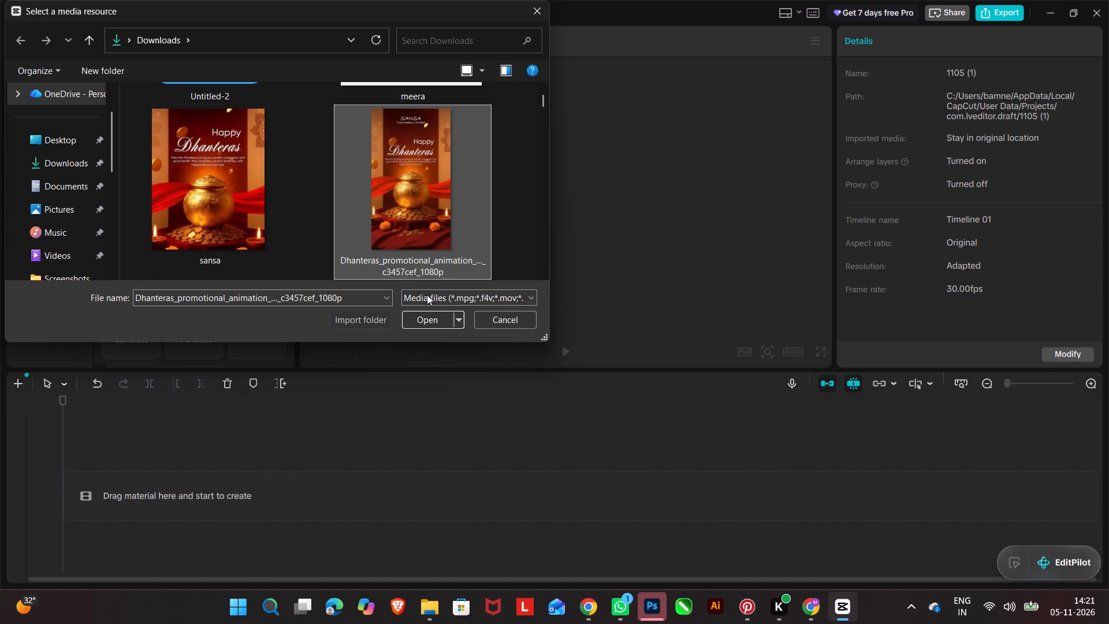
click(436, 322)
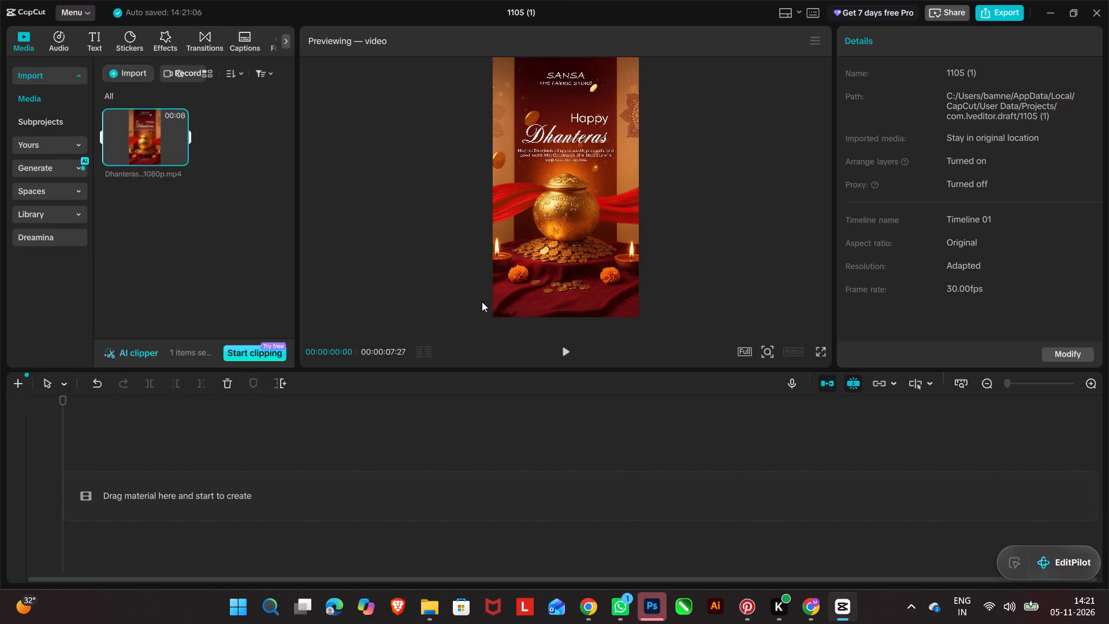
Add the imported Dhanteras clip to the start of the timeline.
click(146, 141)
click(179, 154)
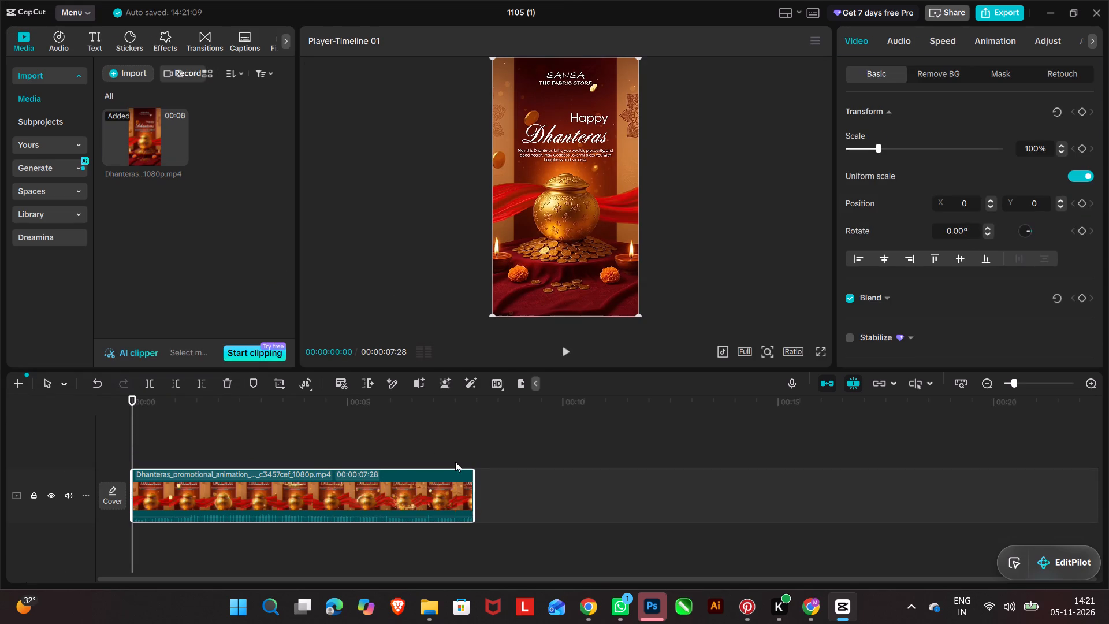
Move the playhead to the end of the Dhanteras clip at 00:00:07:28.
drag(132, 396, 477, 396)
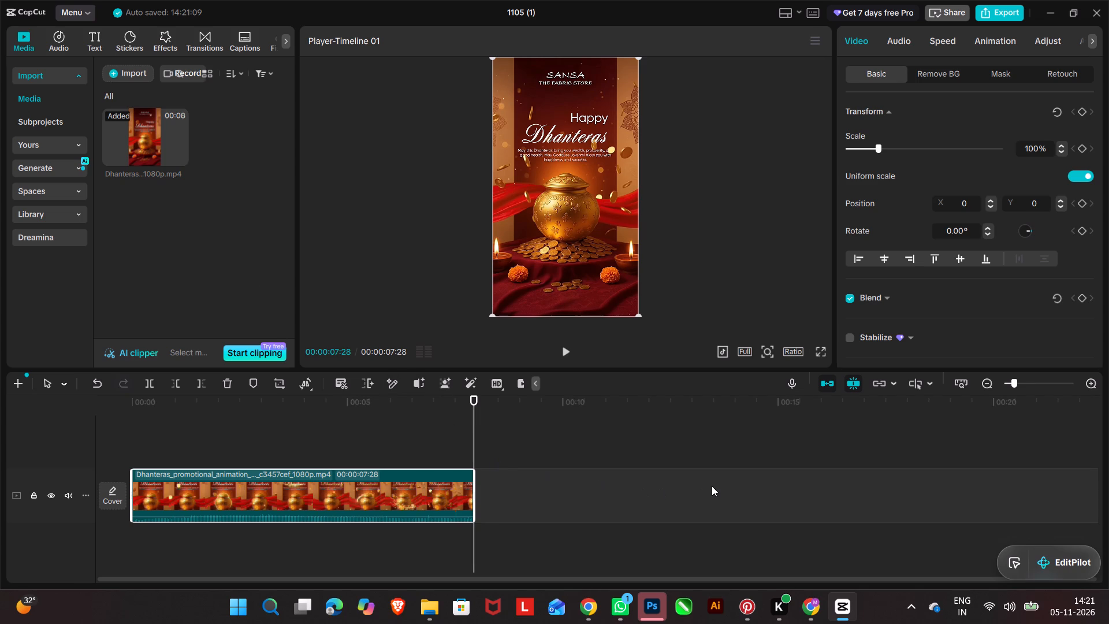
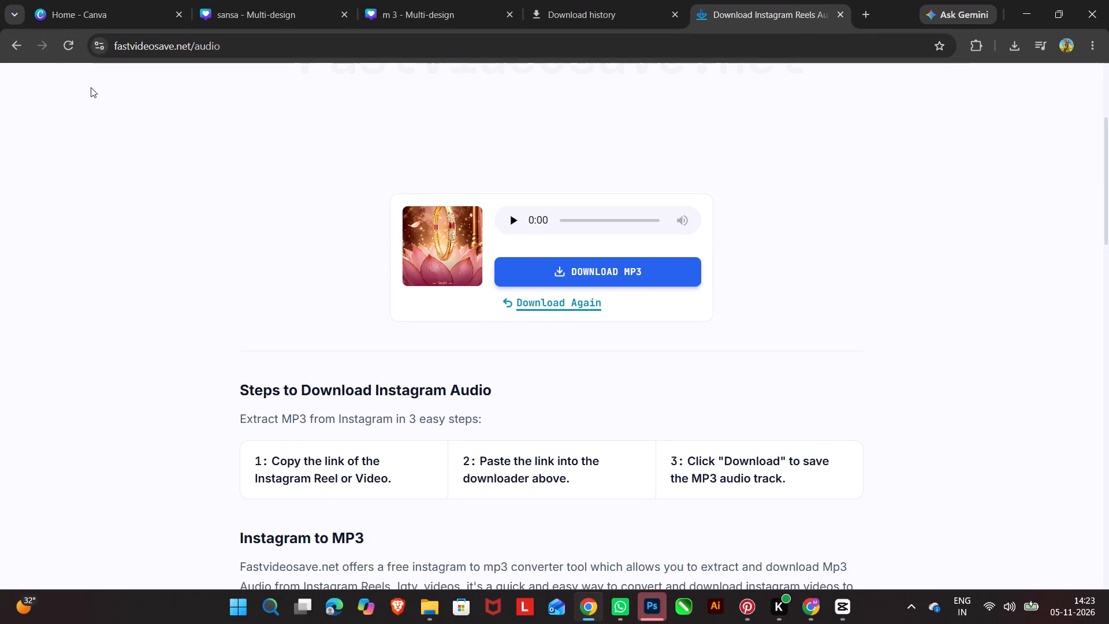
Search Google for "ig download instagram" and open the FastDl Instagram Downloader site.
click(12, 46)
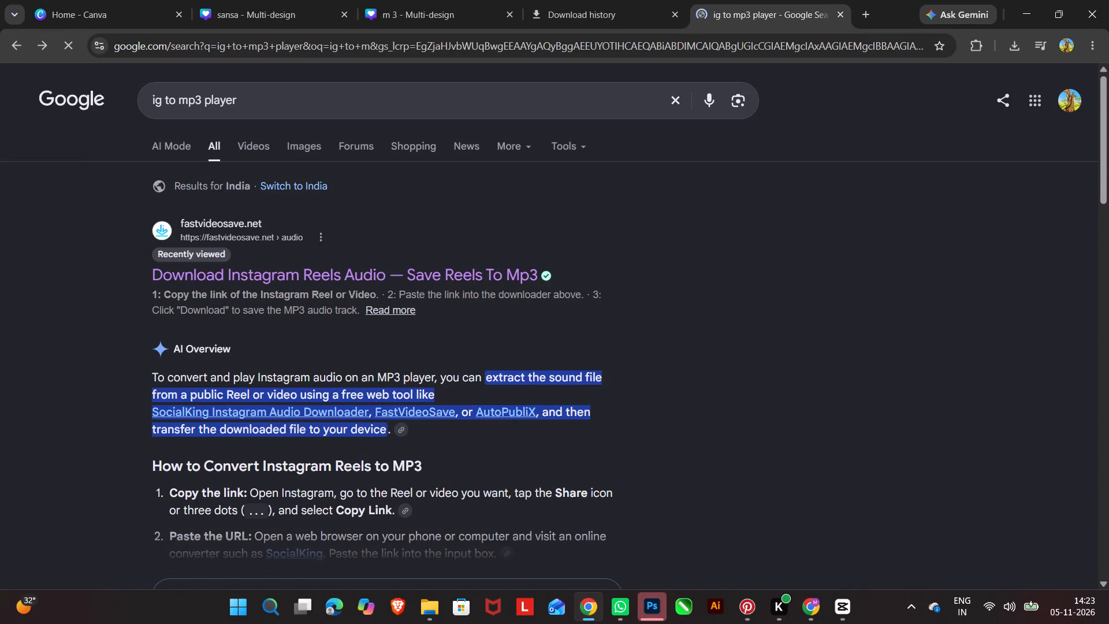
drag(199, 101, 193, 102)
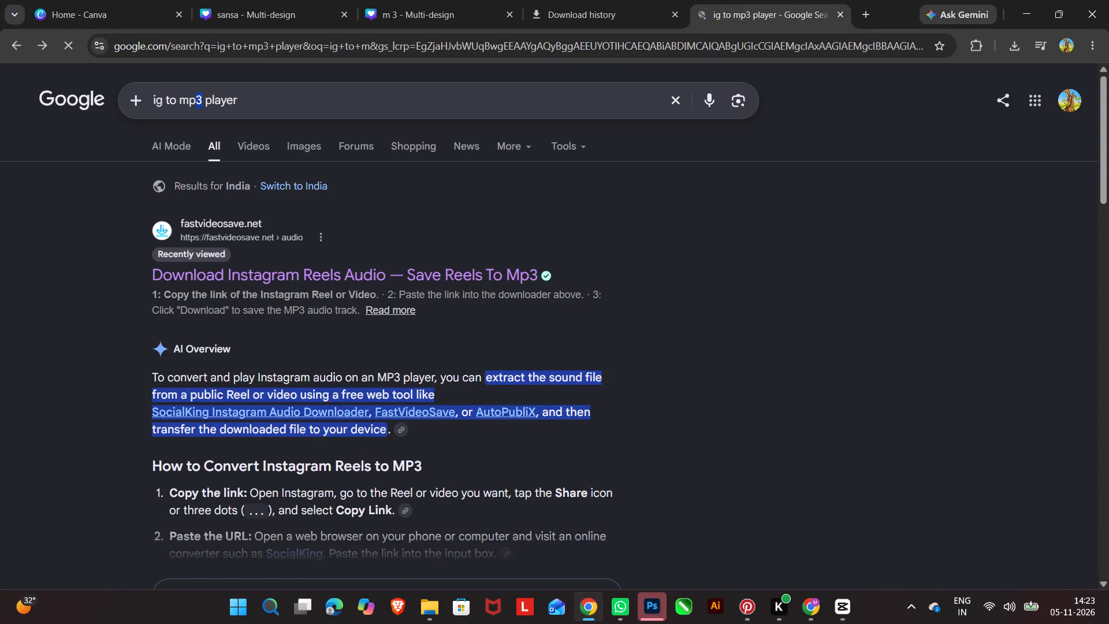
drag(270, 100, 152, 100)
key(BackSpace)
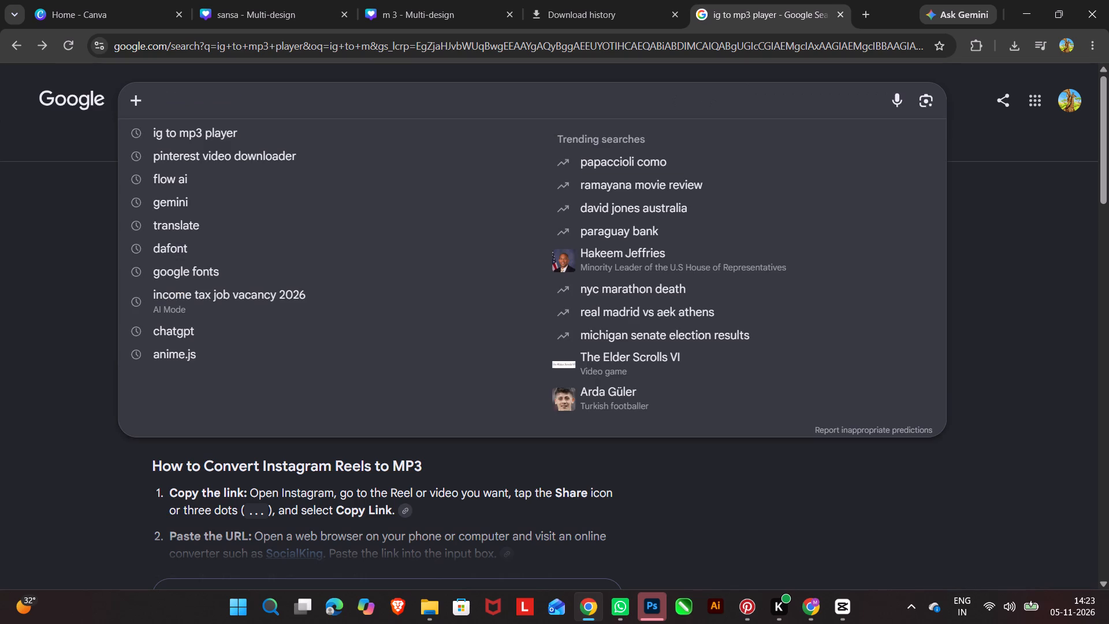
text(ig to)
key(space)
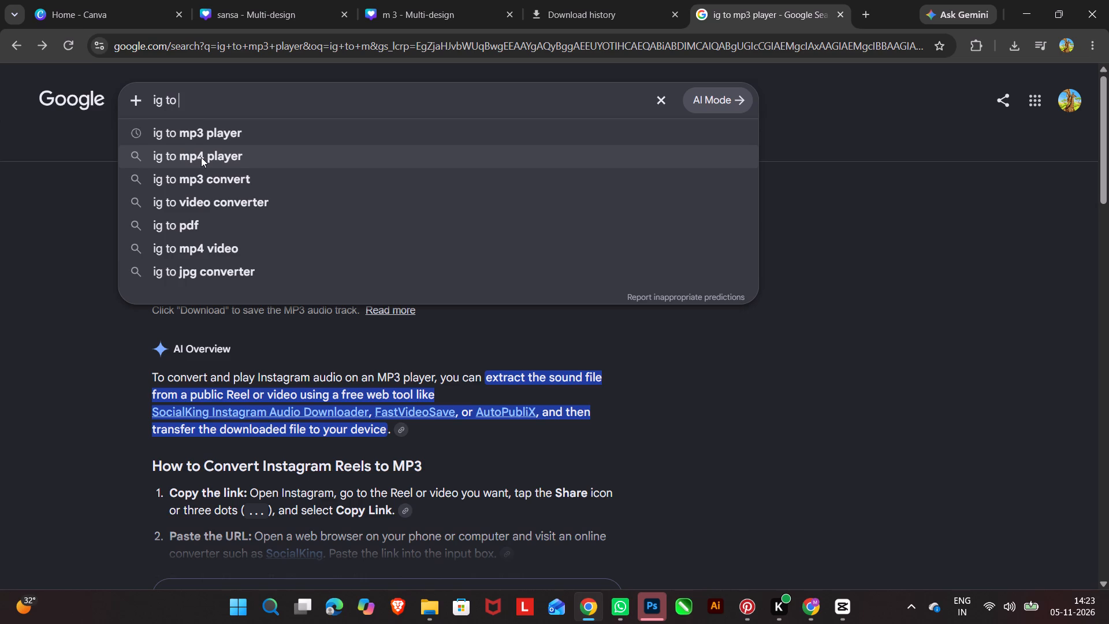
click(184, 106)
key(BackSpace)
key(BackSpace)
key(BackSpace)
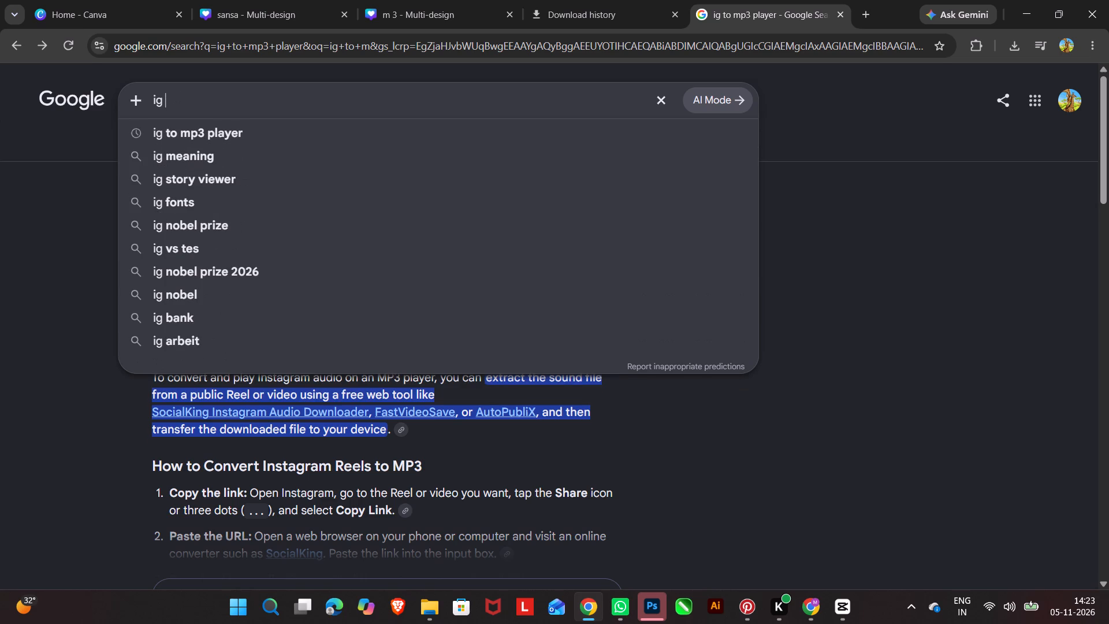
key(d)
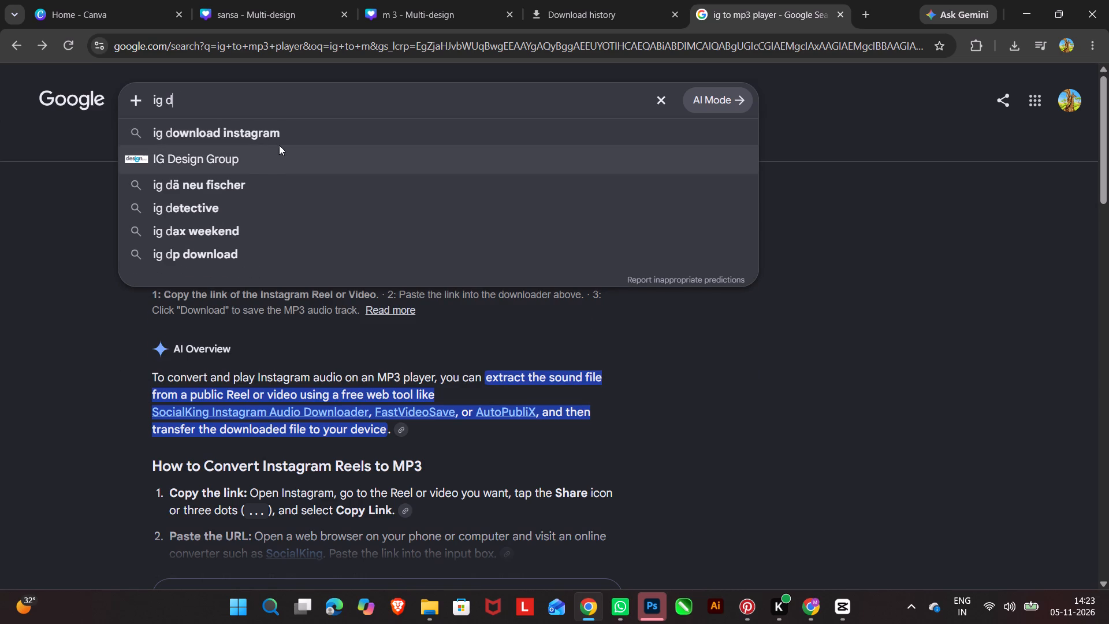
click(280, 143)
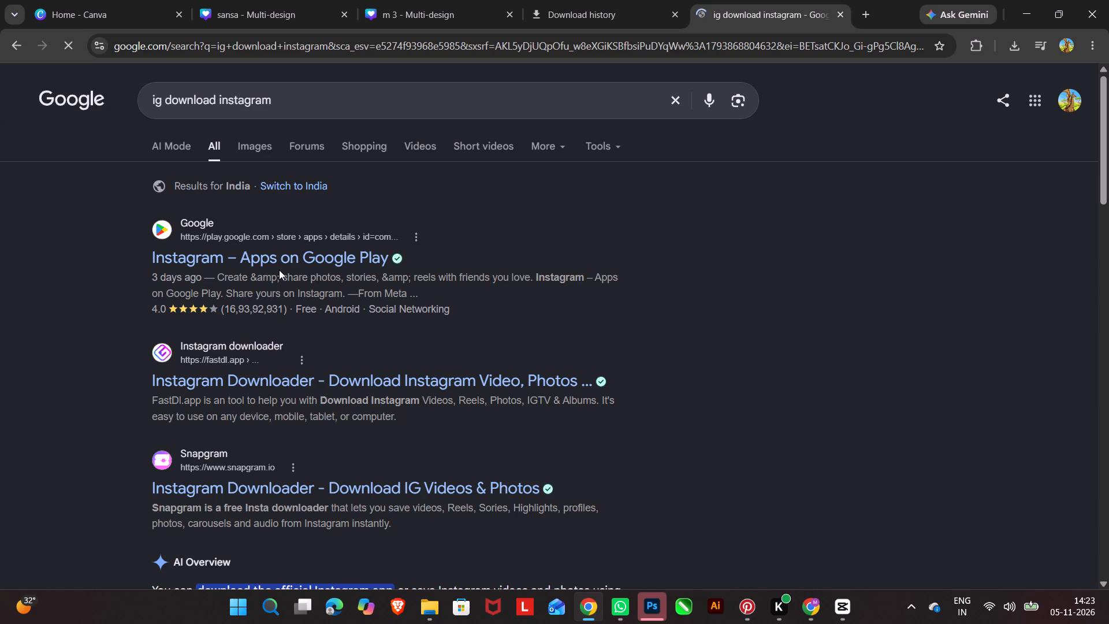
click(250, 384)
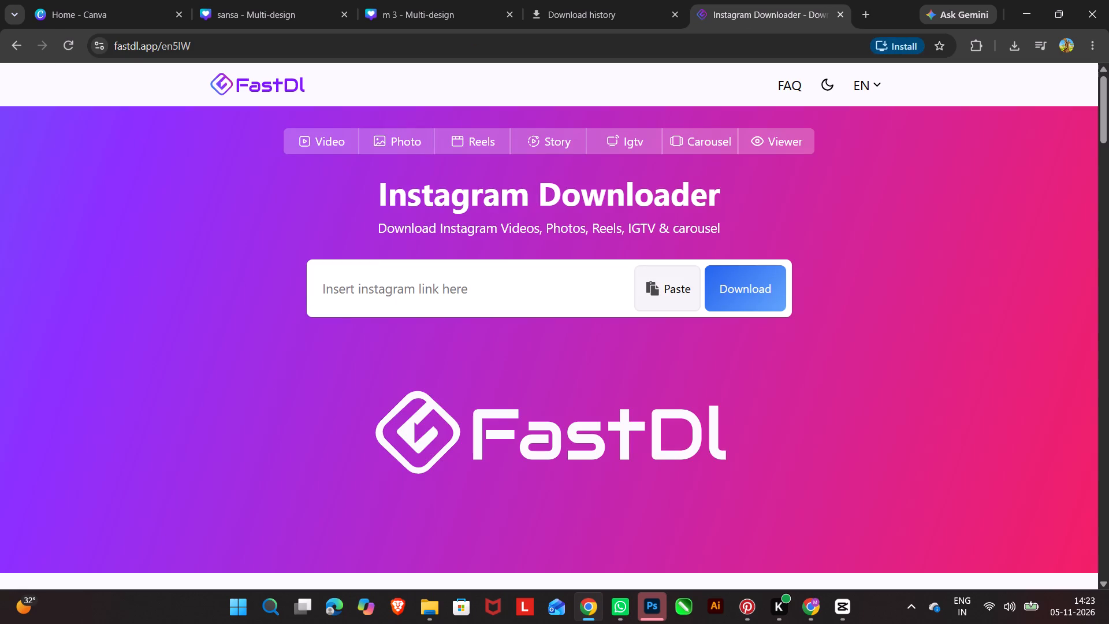
Submit the copied Instagram reel link to the downloader and download the Happy Dussehra Sansa Fabrics video.
click(429, 294)
key(ctrl+v)
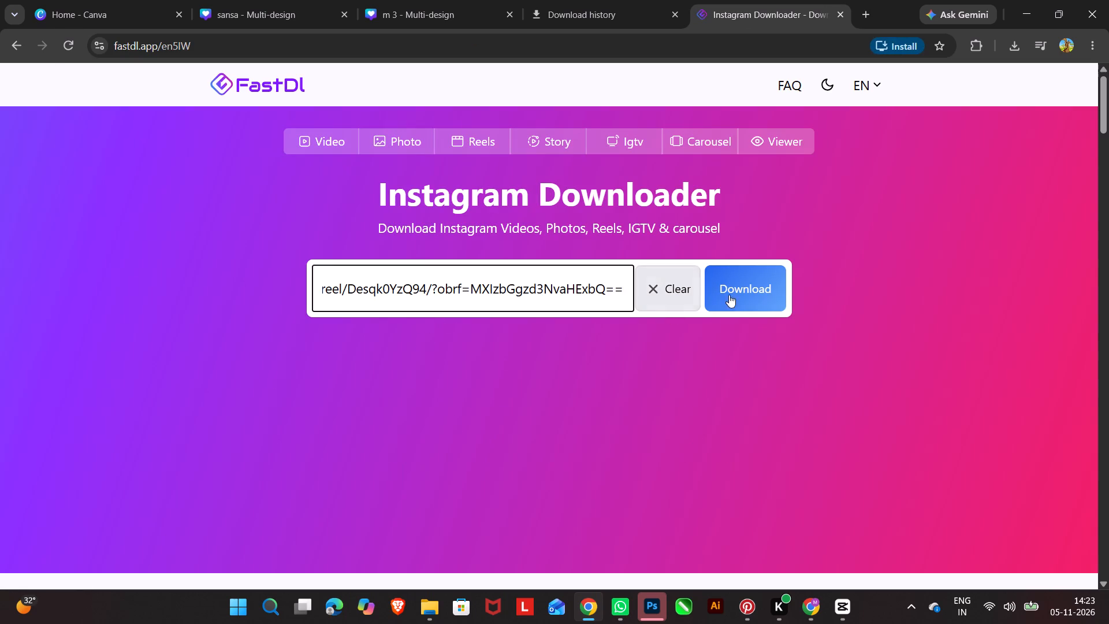
click(574, 351)
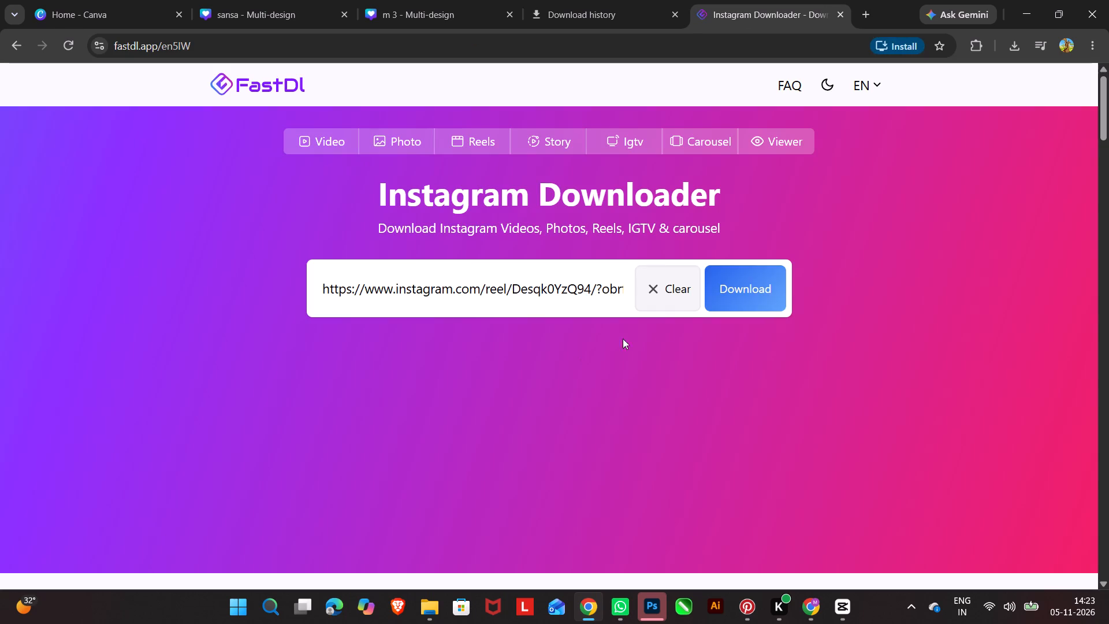
click(754, 288)
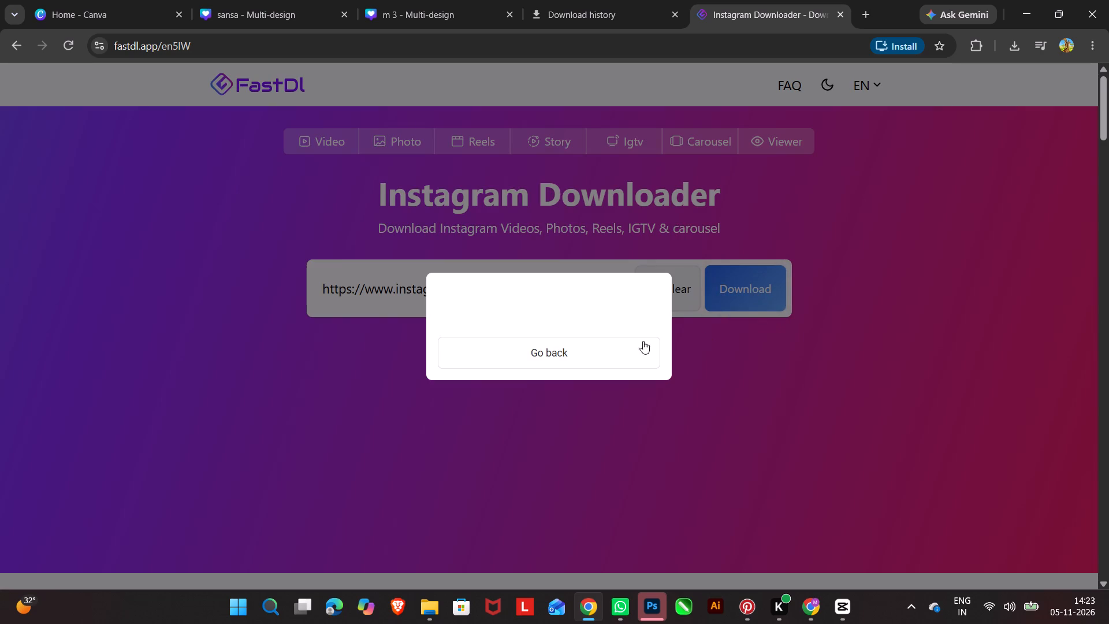
click(605, 348)
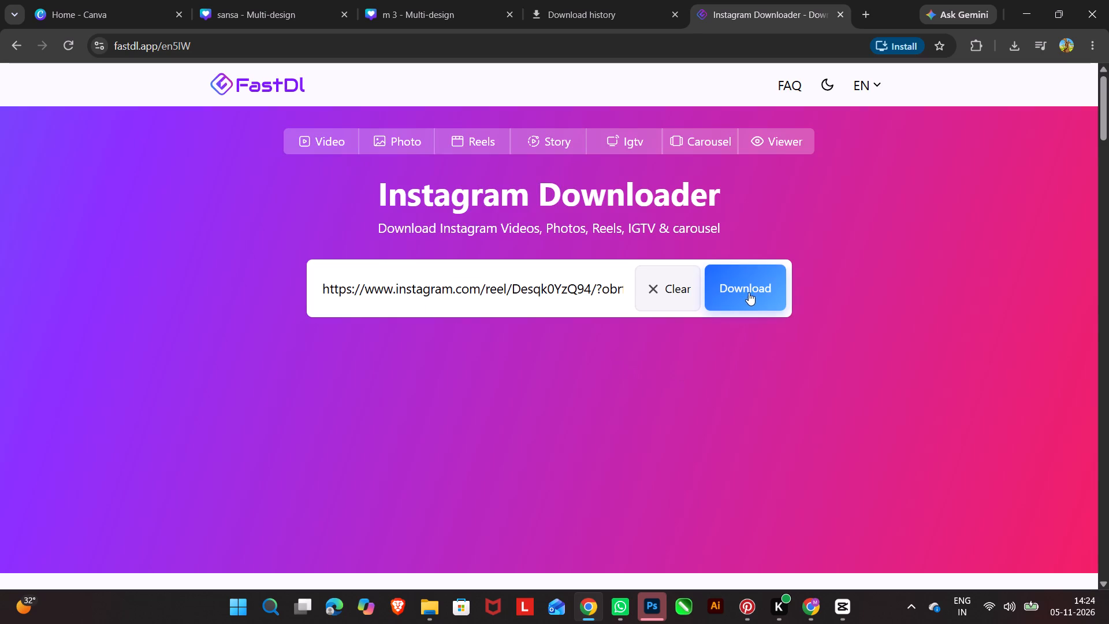
click(751, 288)
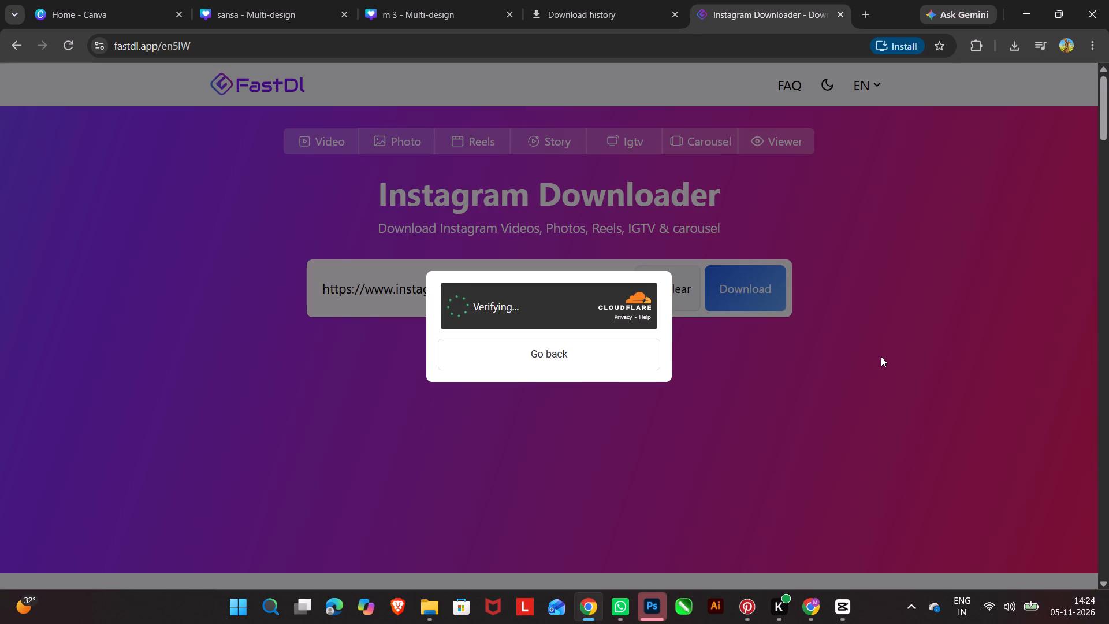
click(461, 309)
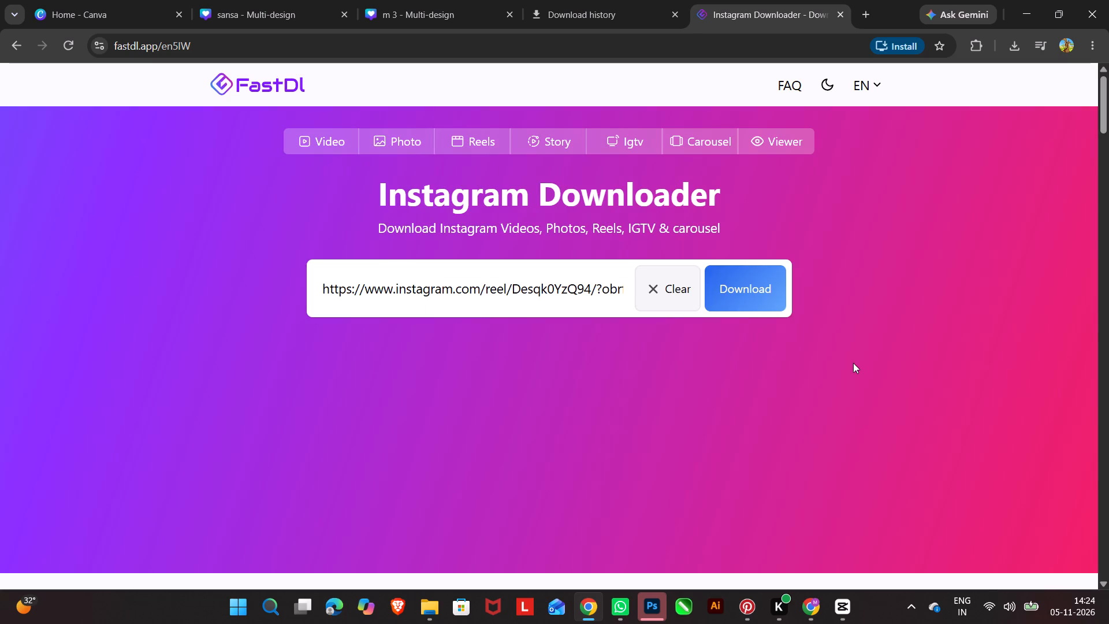
scroll(675, 386, down, 2)
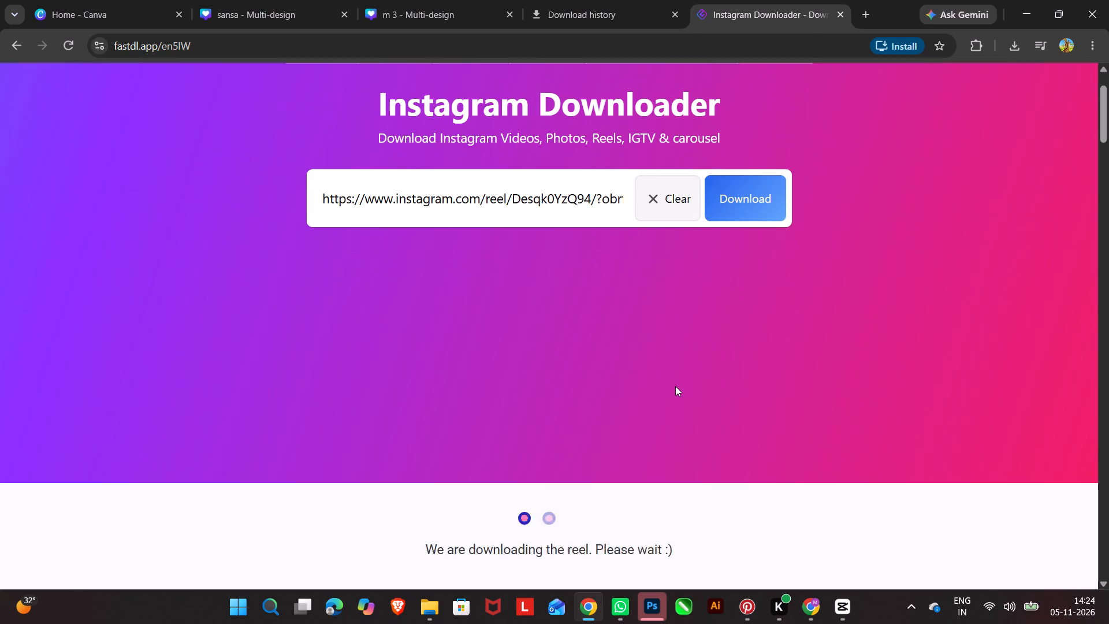
scroll(680, 384, up, 2)
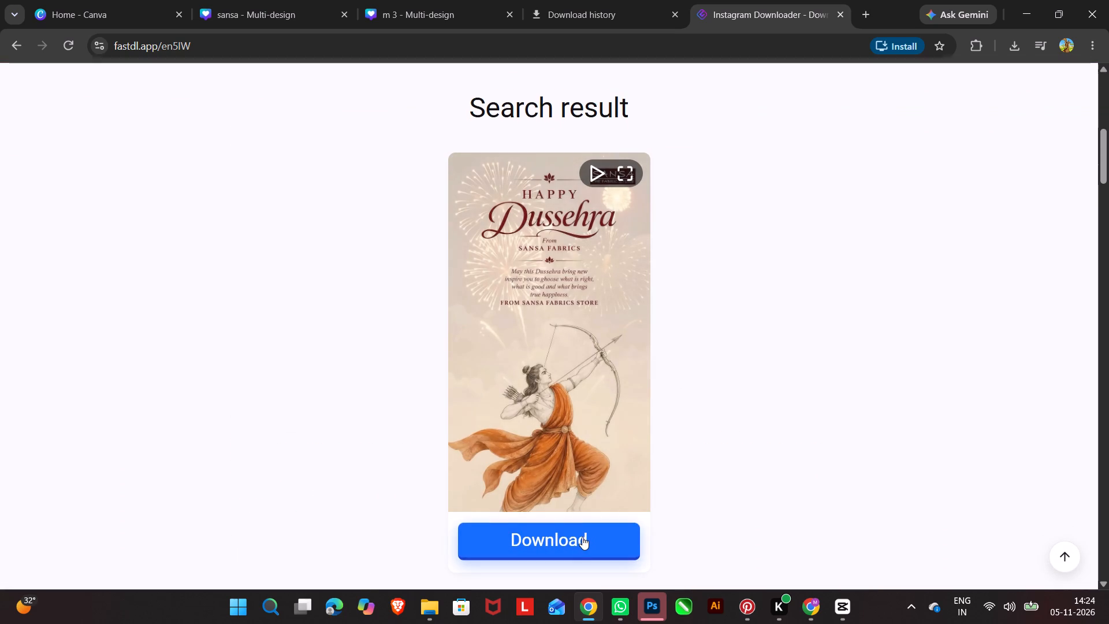
click(582, 537)
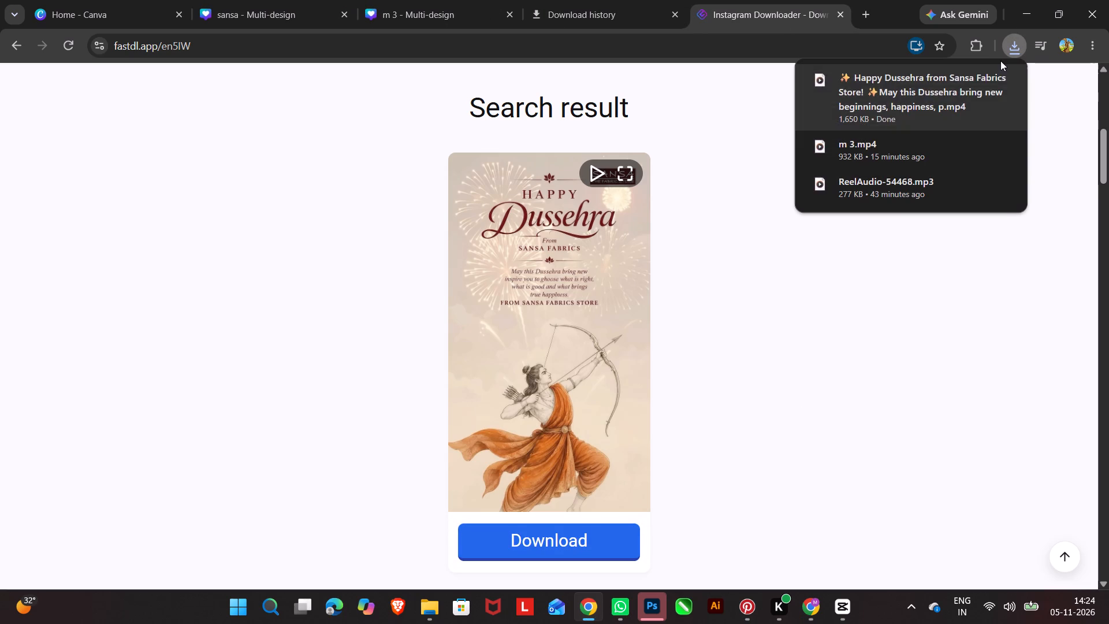
Play the downloaded Dussehra video, check its closing Sansa "Shop The Collection Now" screen, and close the player.
click(910, 88)
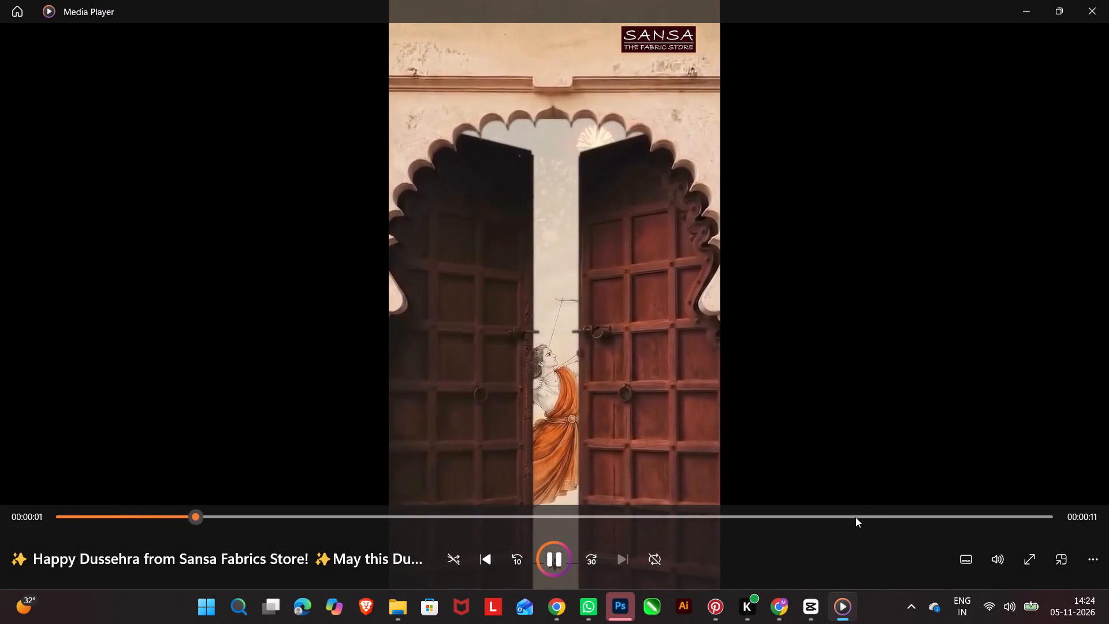
click(855, 517)
drag(855, 517, 854, 518)
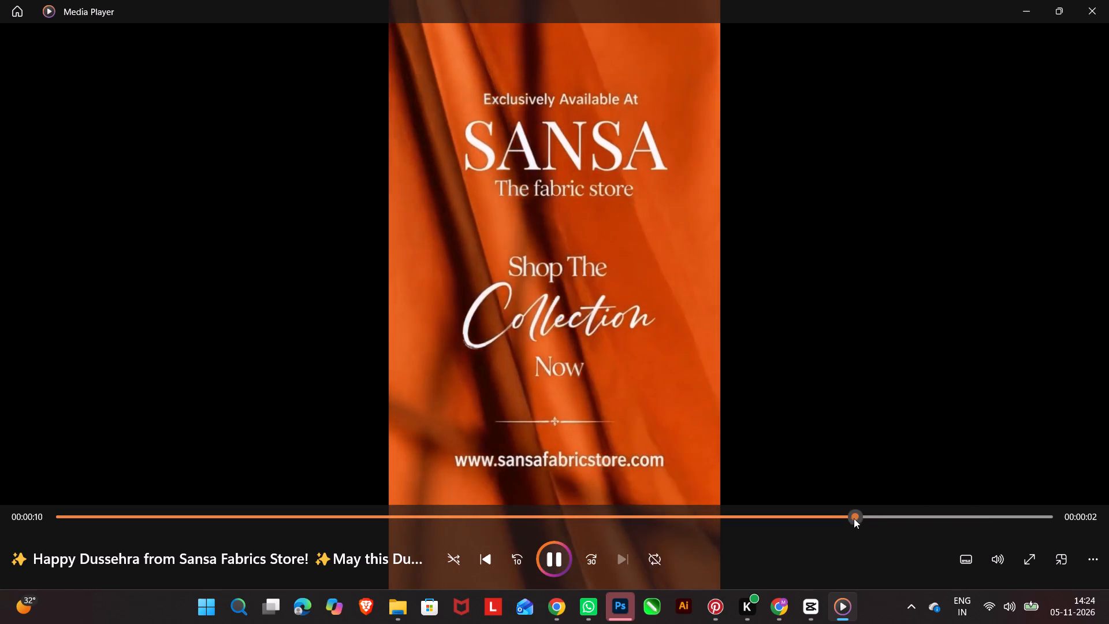
drag(854, 518, 815, 516)
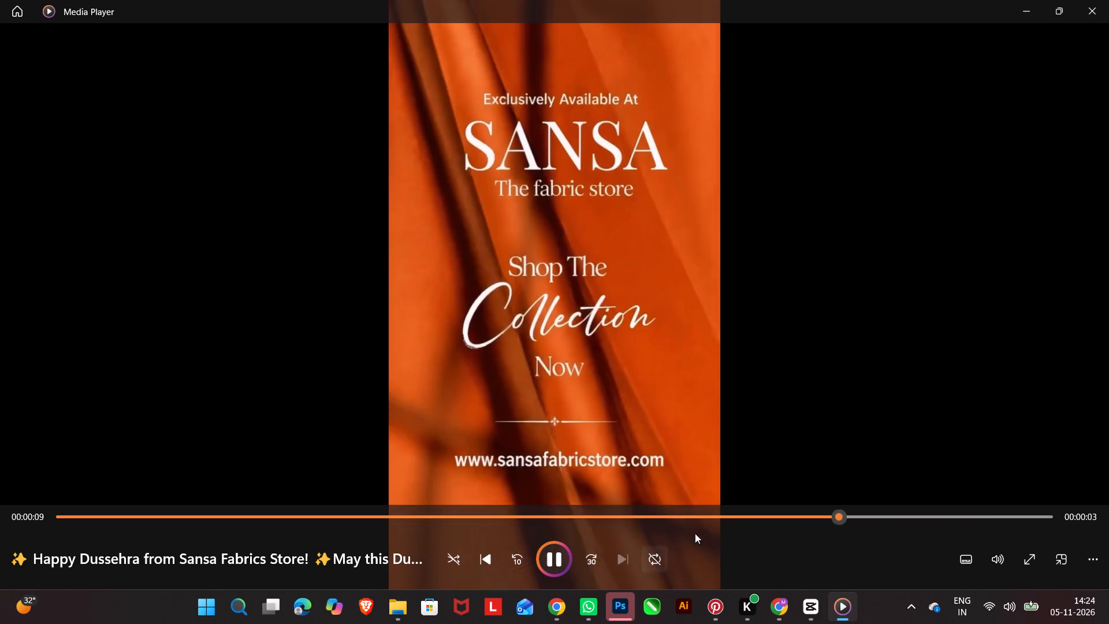
click(1090, 9)
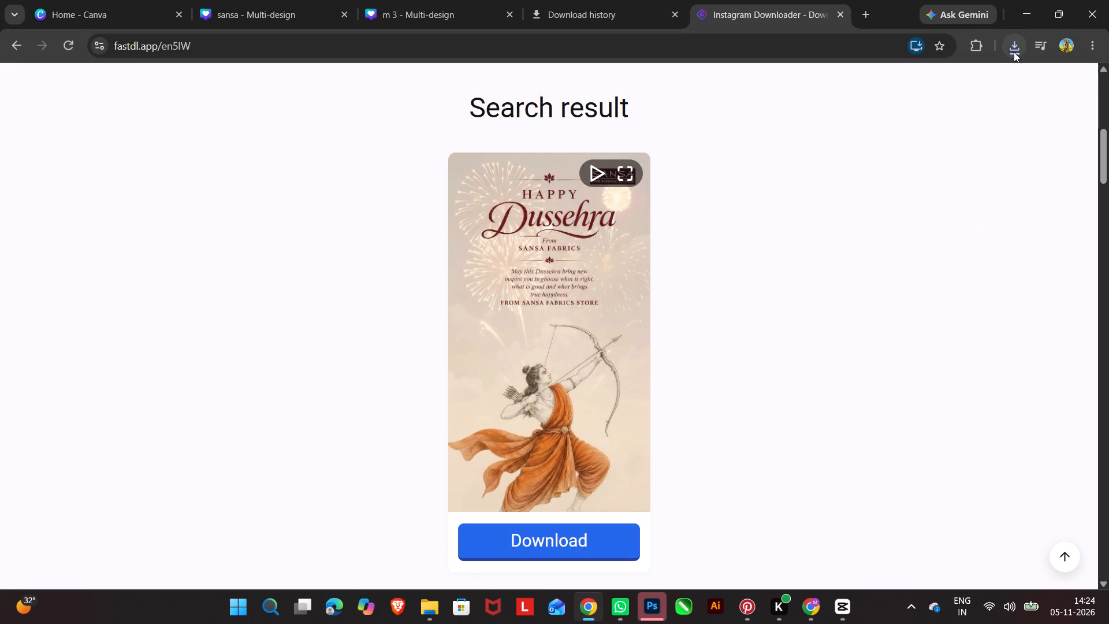
Bring the downloaded Happy Dussehra video from Chrome into the CapCut timeline, directly after the Dhanteras clip on the main track.
click(1013, 49)
drag(899, 112, 844, 565)
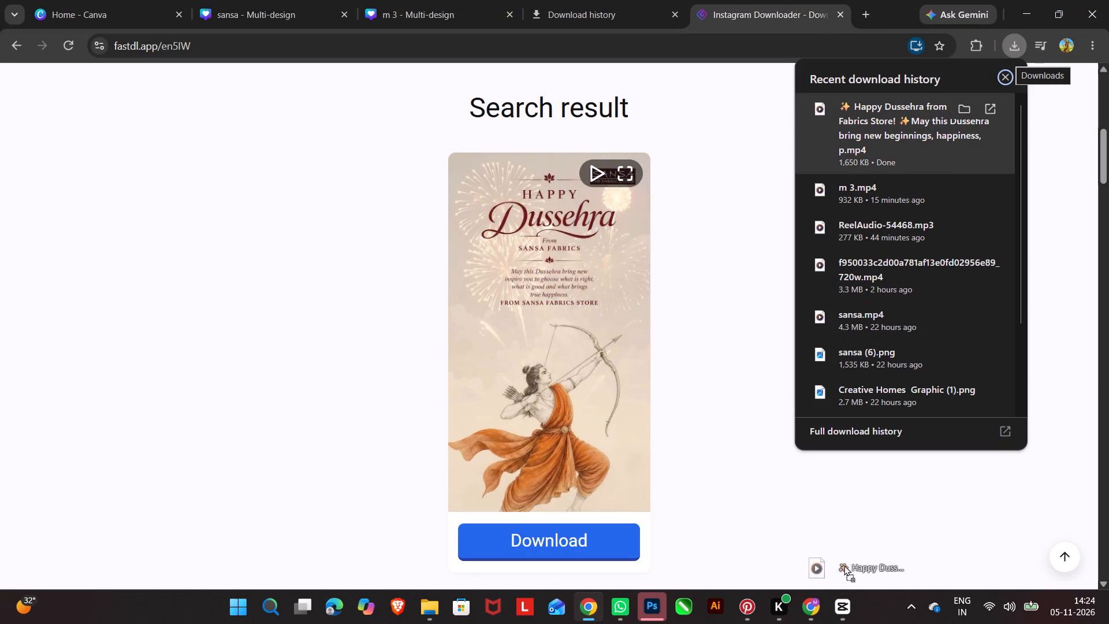
drag(844, 565, 667, 526)
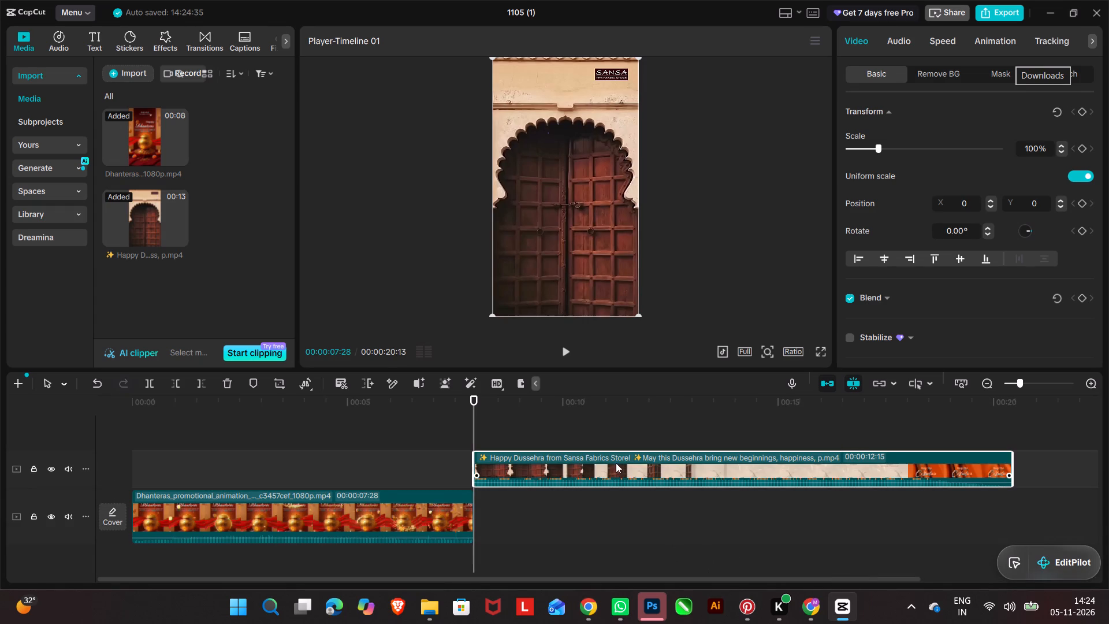
drag(629, 459, 637, 495)
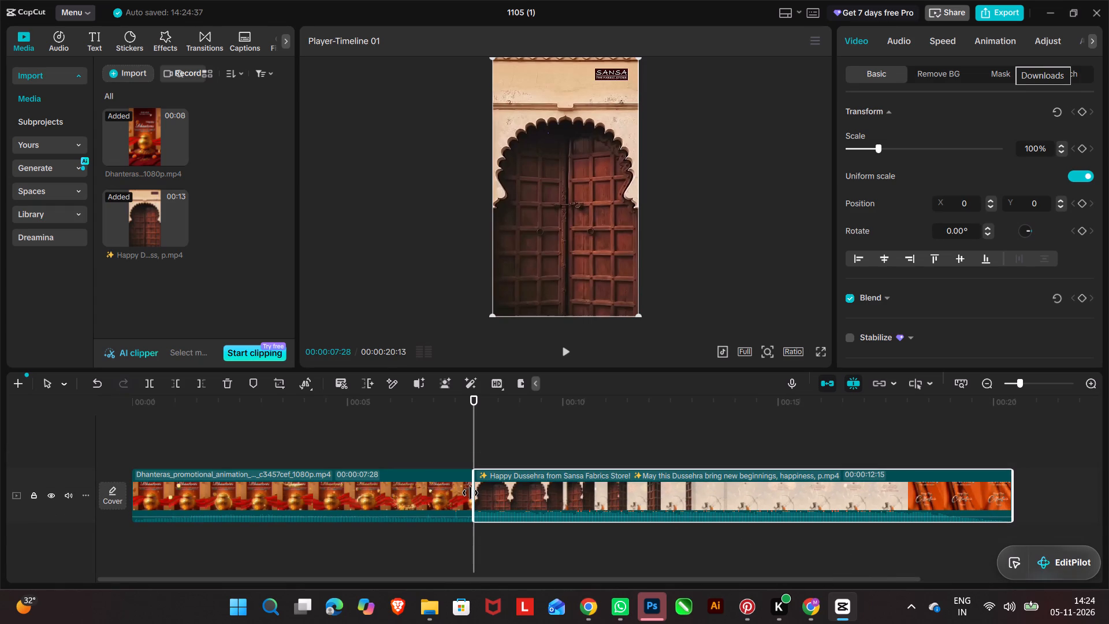
Trim the start of the Happy Dussehra clip so only its orange SANSA "Shop The Collection Now" end card remains.
click(474, 492)
drag(474, 492, 699, 492)
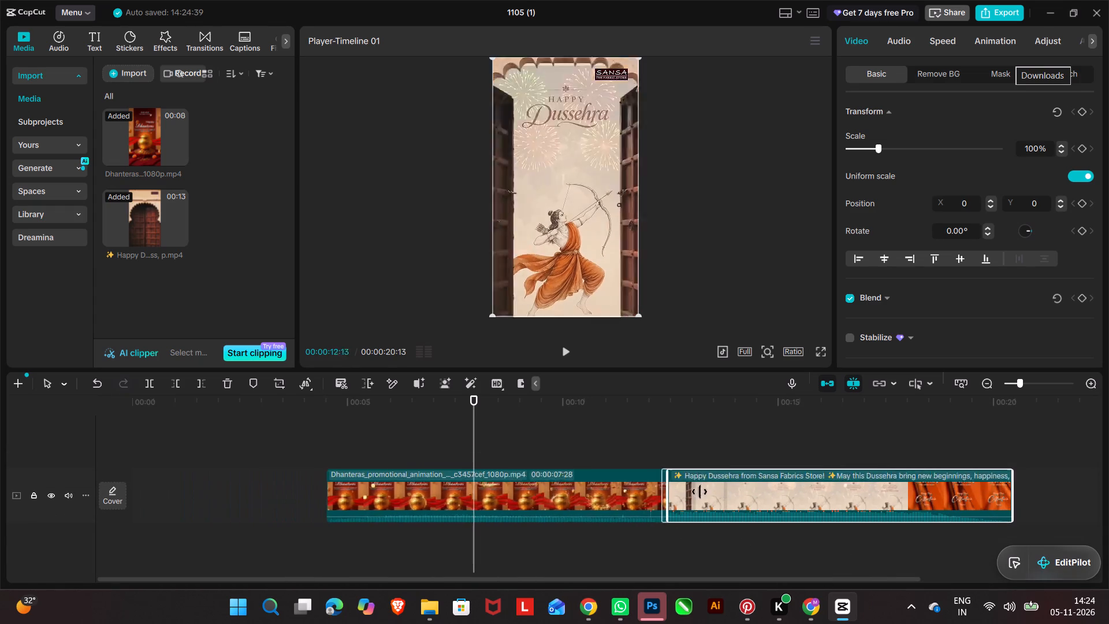
drag(699, 492, 906, 497)
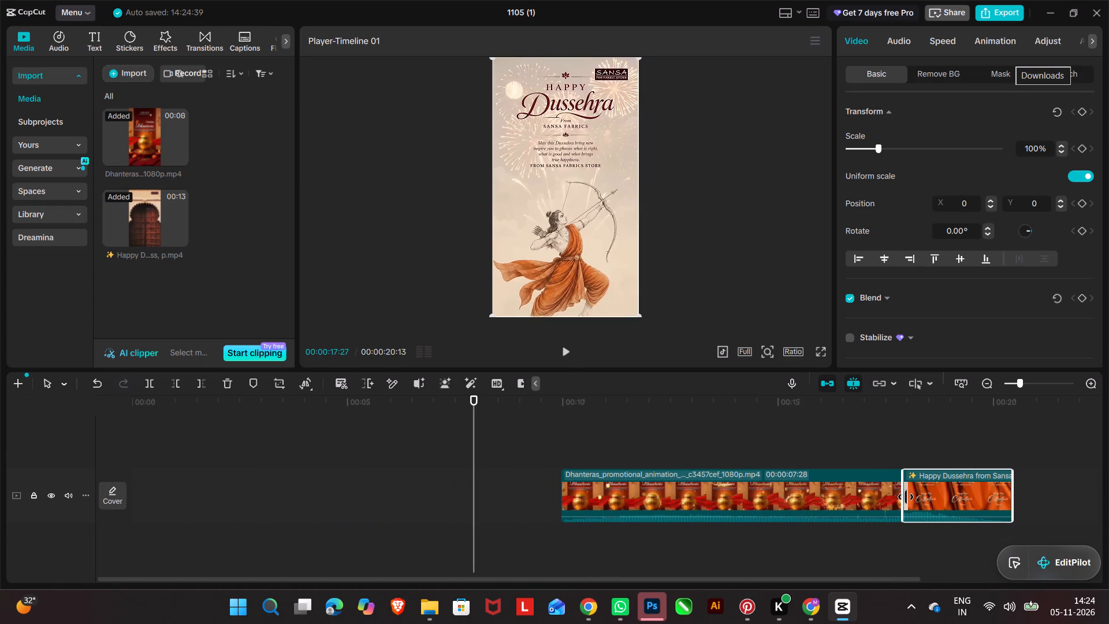
drag(906, 497, 909, 499)
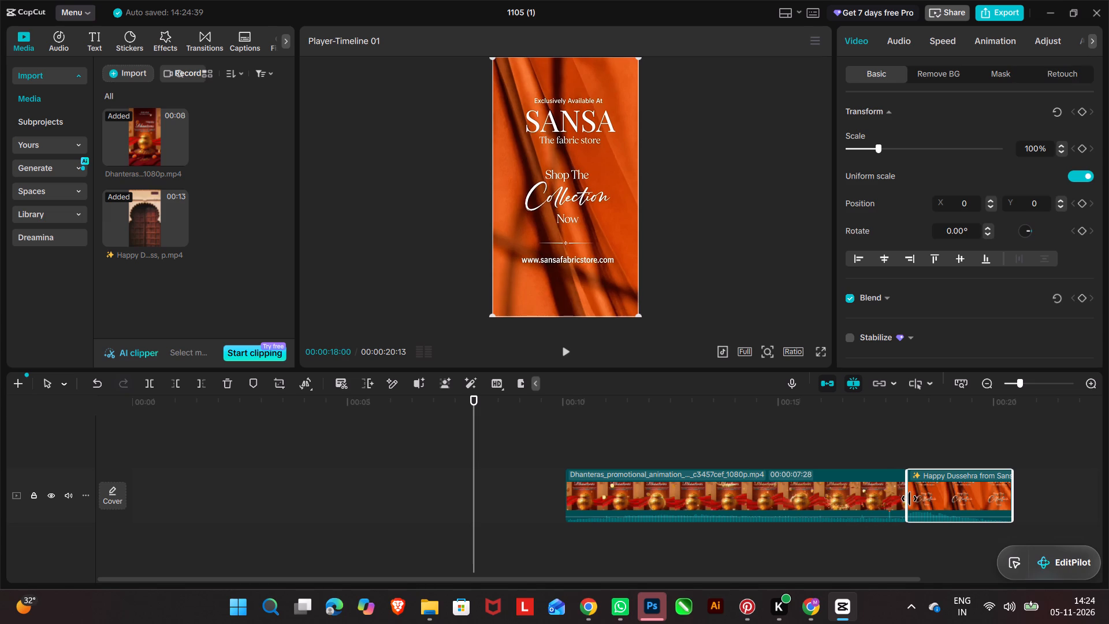
drag(909, 499, 910, 499)
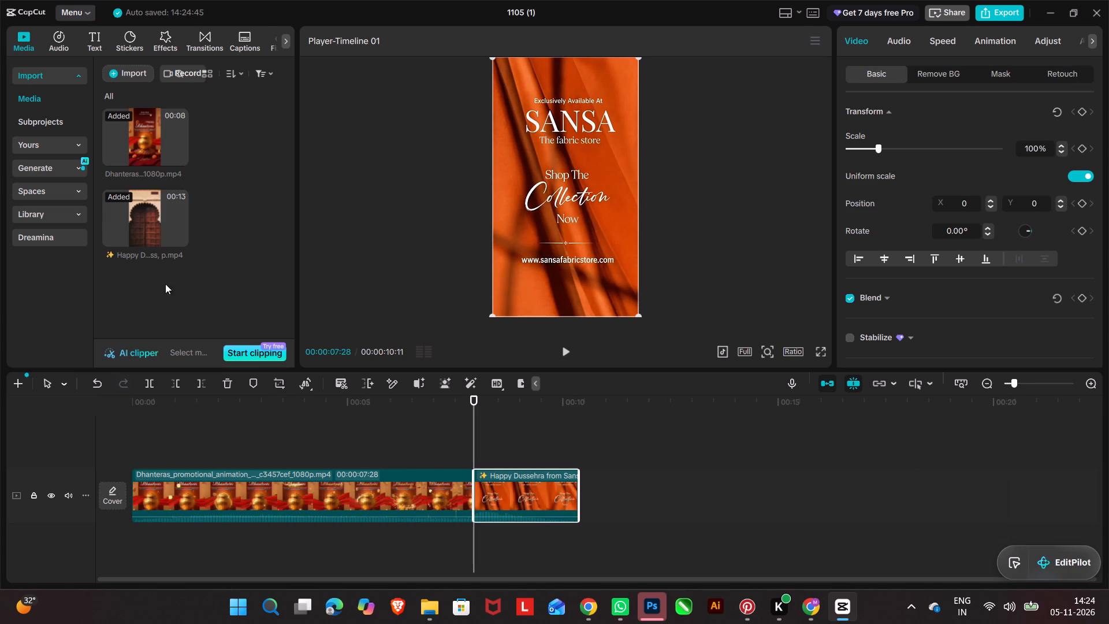
Add a Mix transition between the Dhanteras clip and the SANSA end card, accepting duplicate frames.
click(201, 35)
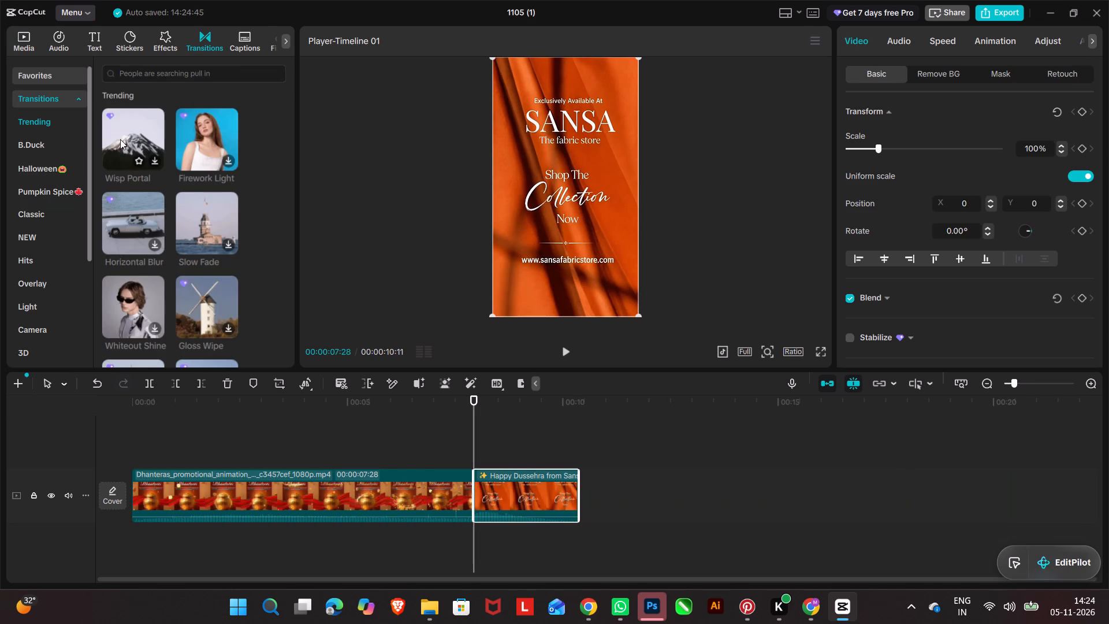
click(166, 73)
click(125, 110)
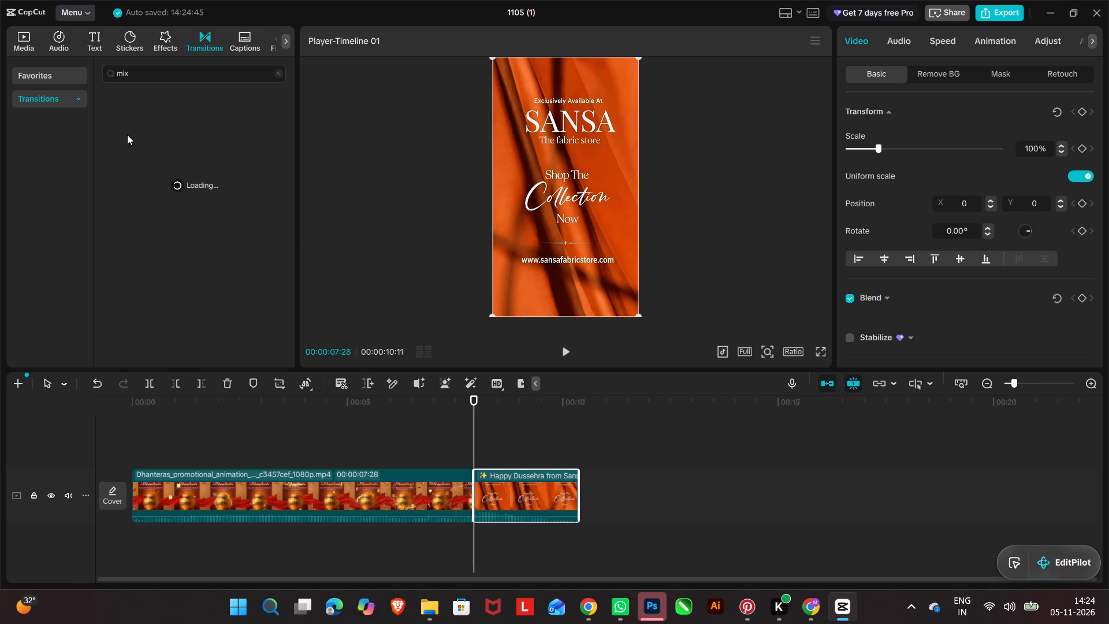
click(157, 144)
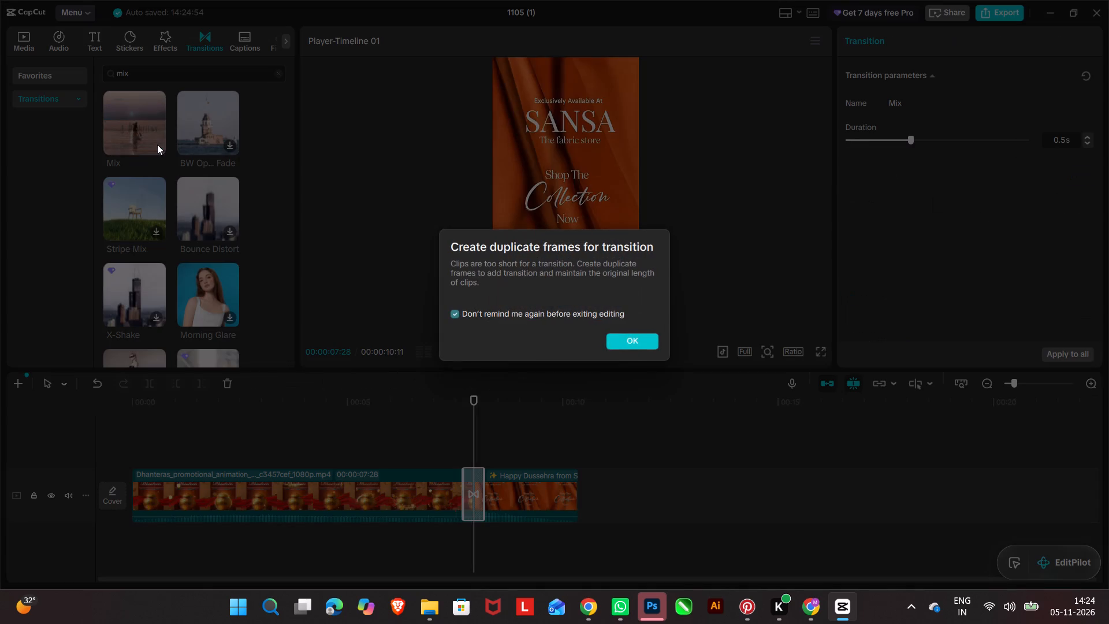
click(638, 337)
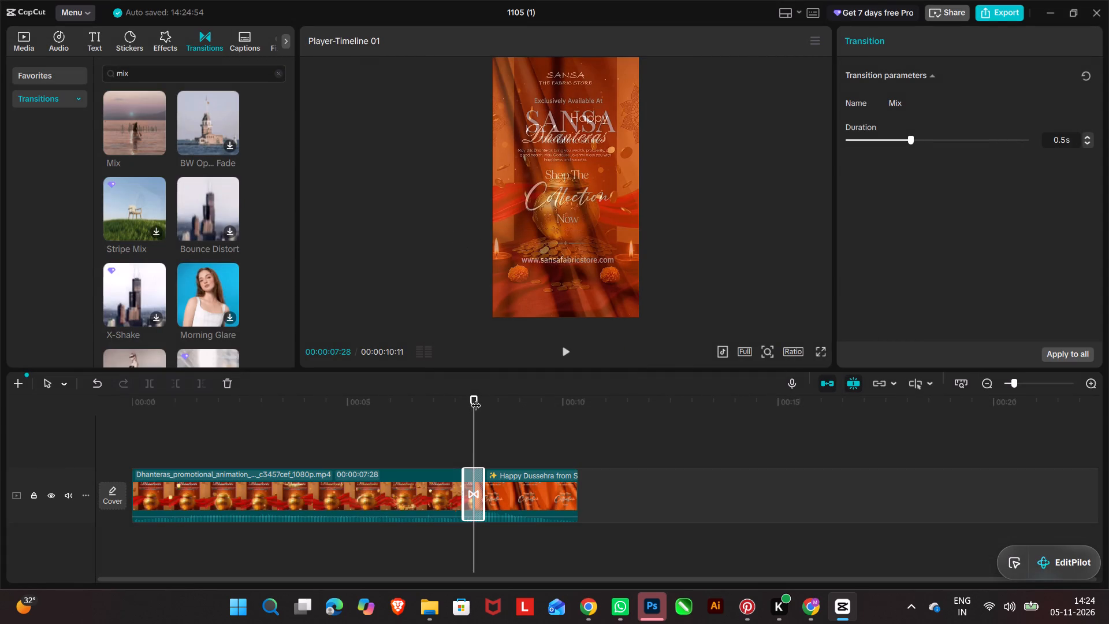
Play the whole sequence from the start to review the transition into the SANSA end card.
drag(475, 398, 111, 427)
click(567, 350)
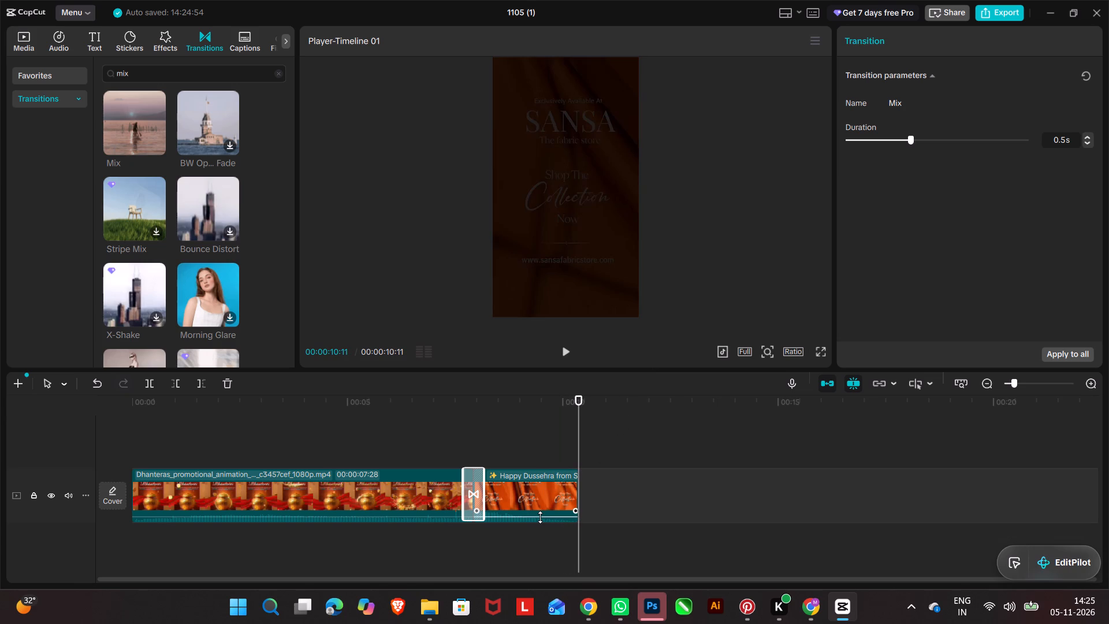
Lower the SANSA end card clip's volume all the way down to silence it.
drag(540, 517, 537, 586)
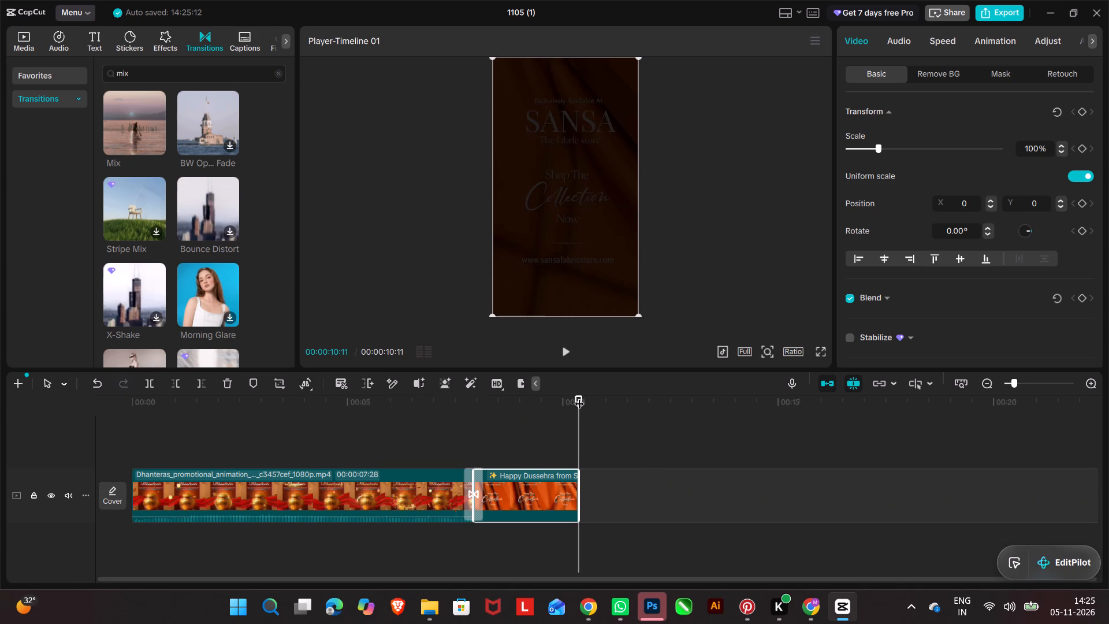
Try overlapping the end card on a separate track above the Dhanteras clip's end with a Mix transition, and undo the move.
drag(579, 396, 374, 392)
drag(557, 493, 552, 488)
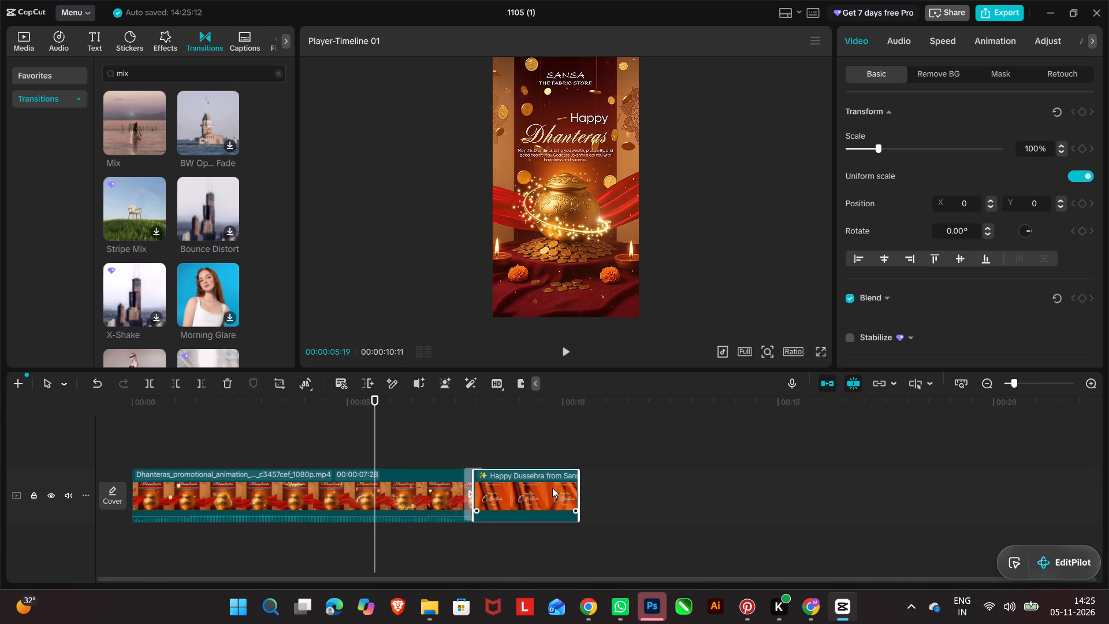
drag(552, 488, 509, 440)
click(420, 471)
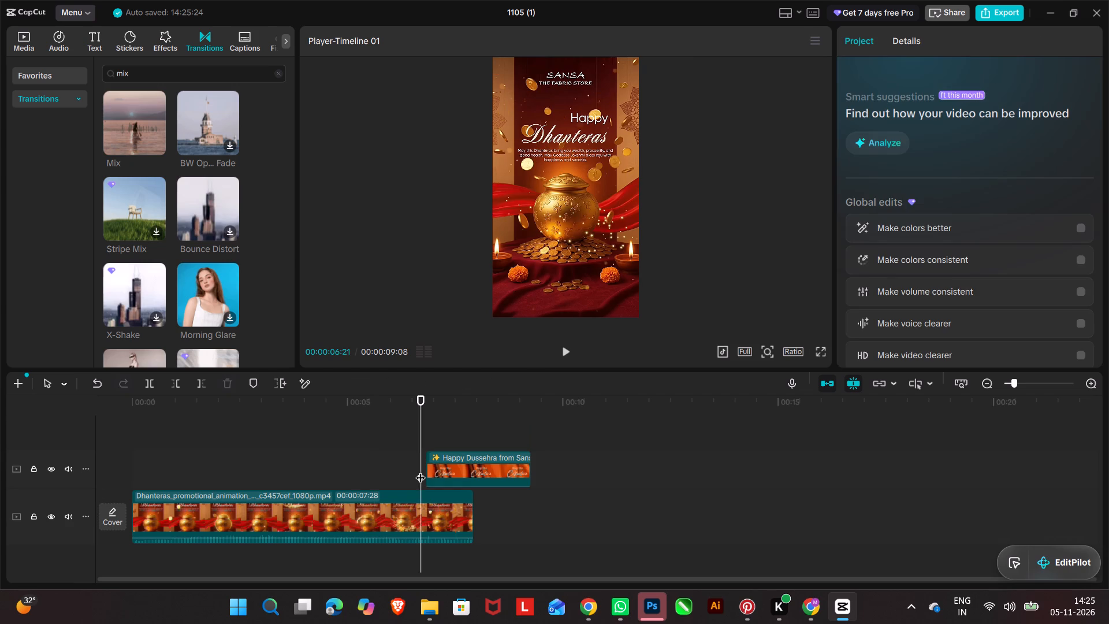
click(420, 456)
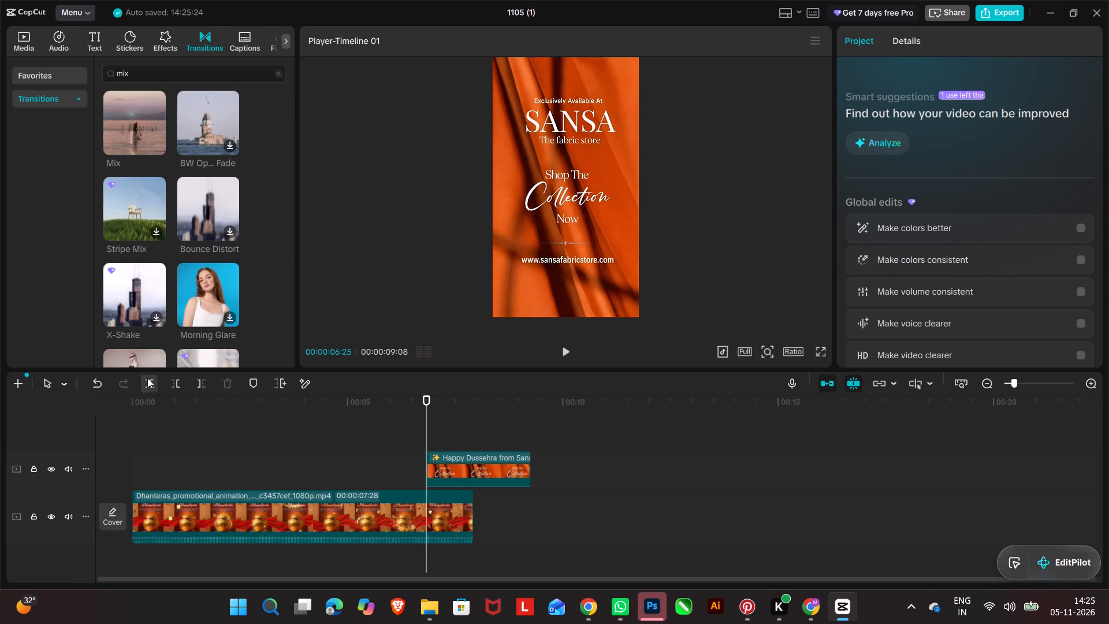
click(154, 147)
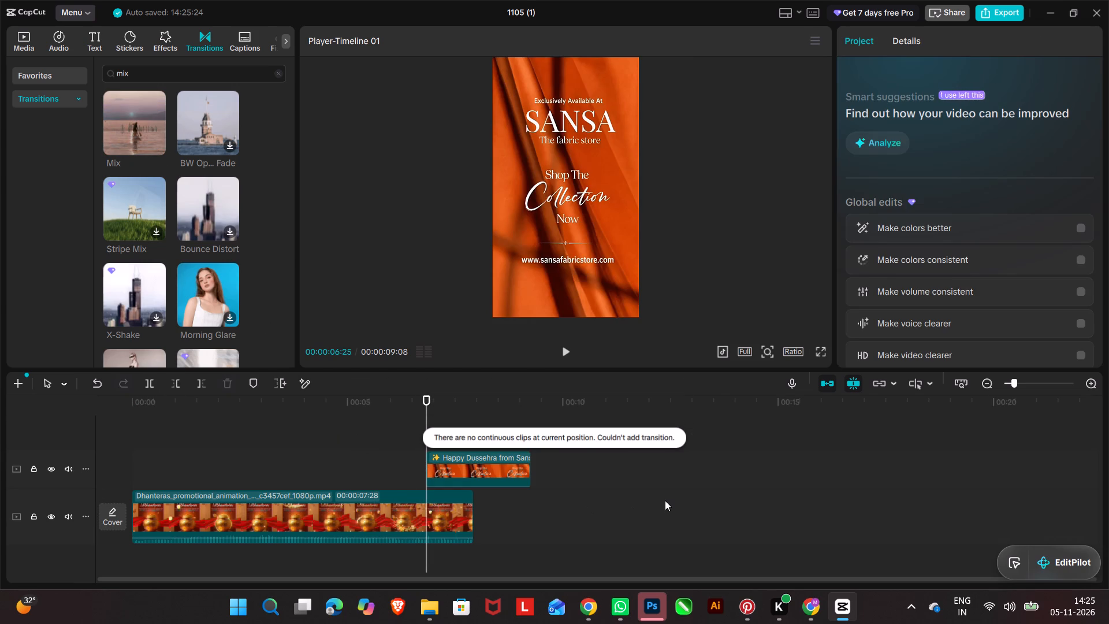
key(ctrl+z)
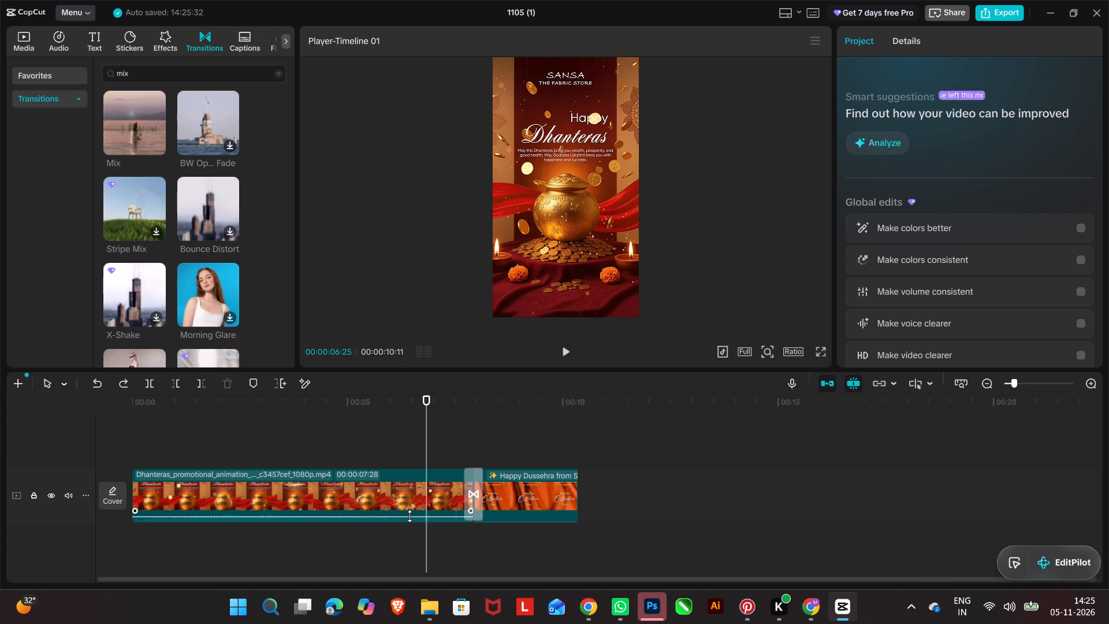
Separate the strings audio from the Dhanteras clip.
click(410, 516)
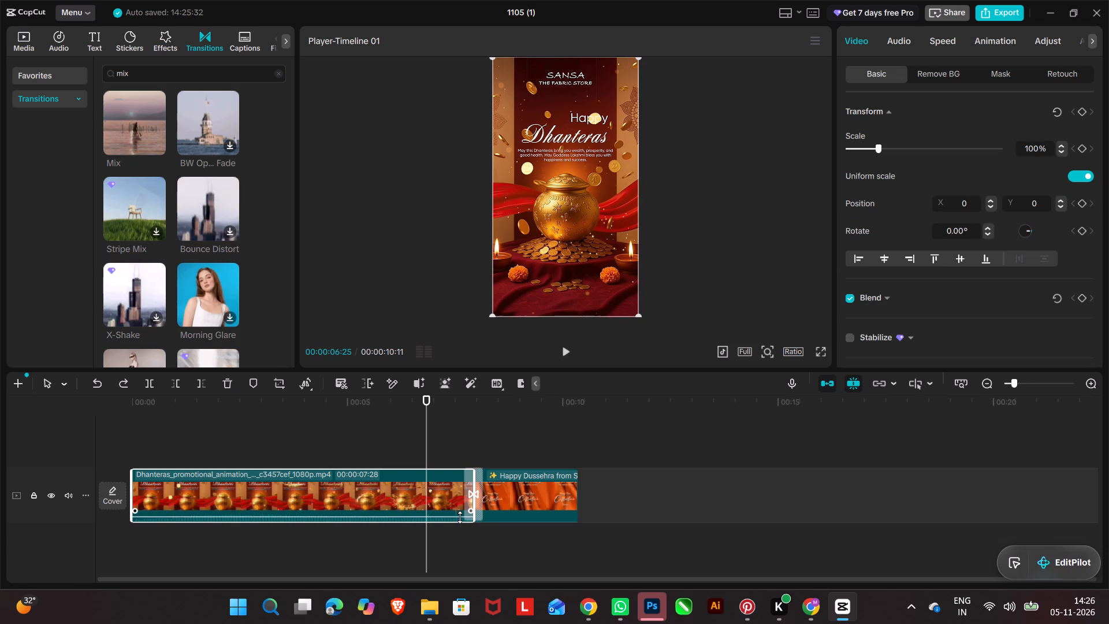
right_click(459, 518)
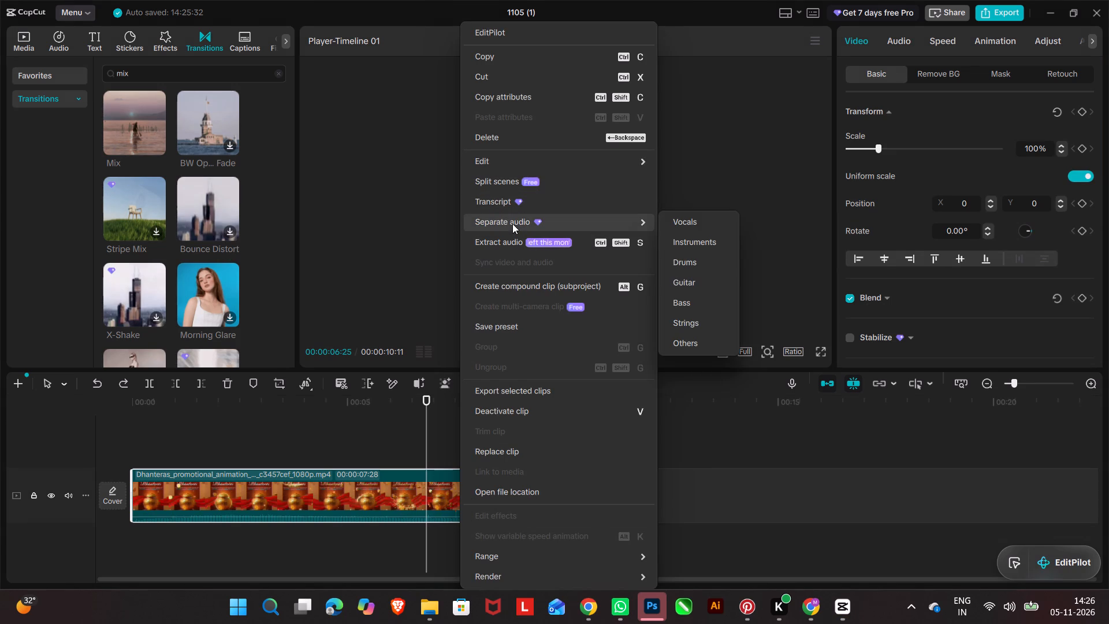
click(641, 224)
click(524, 224)
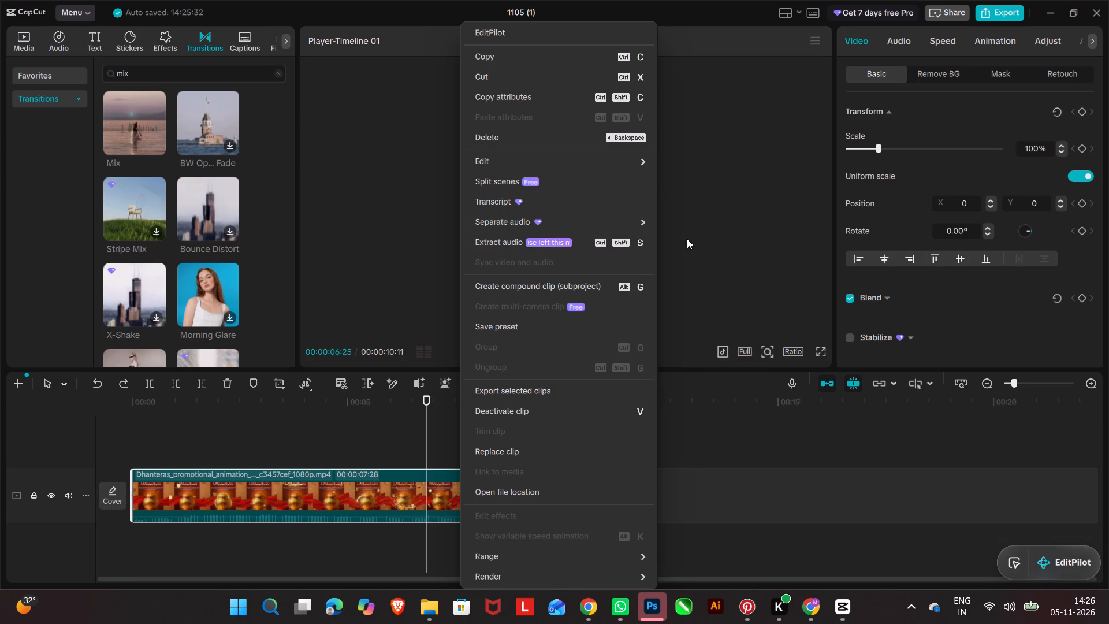
click(642, 224)
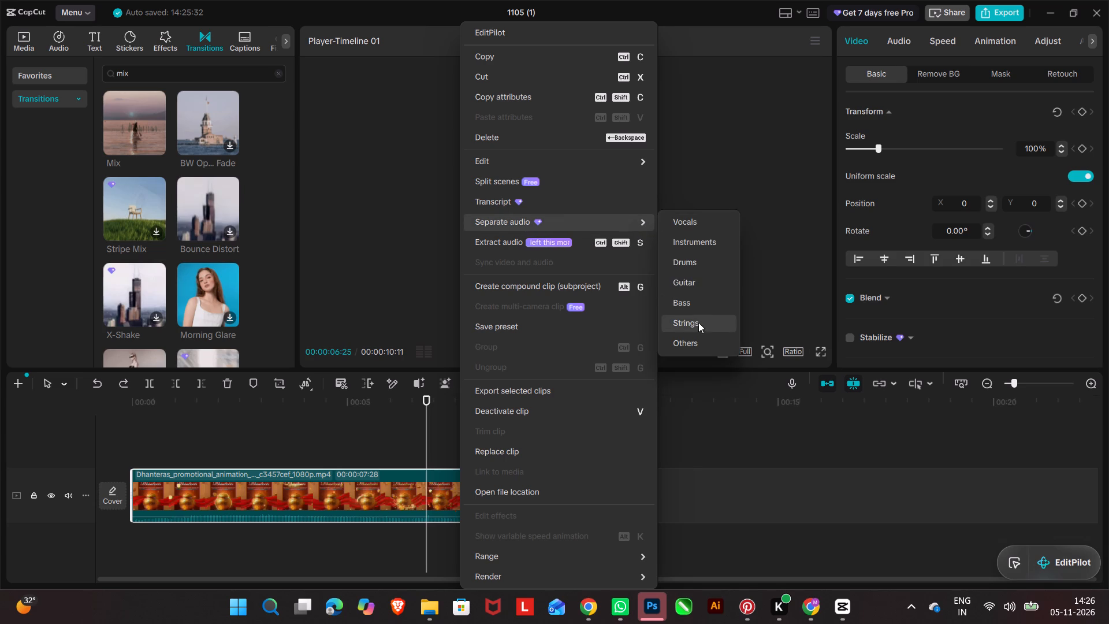
click(699, 325)
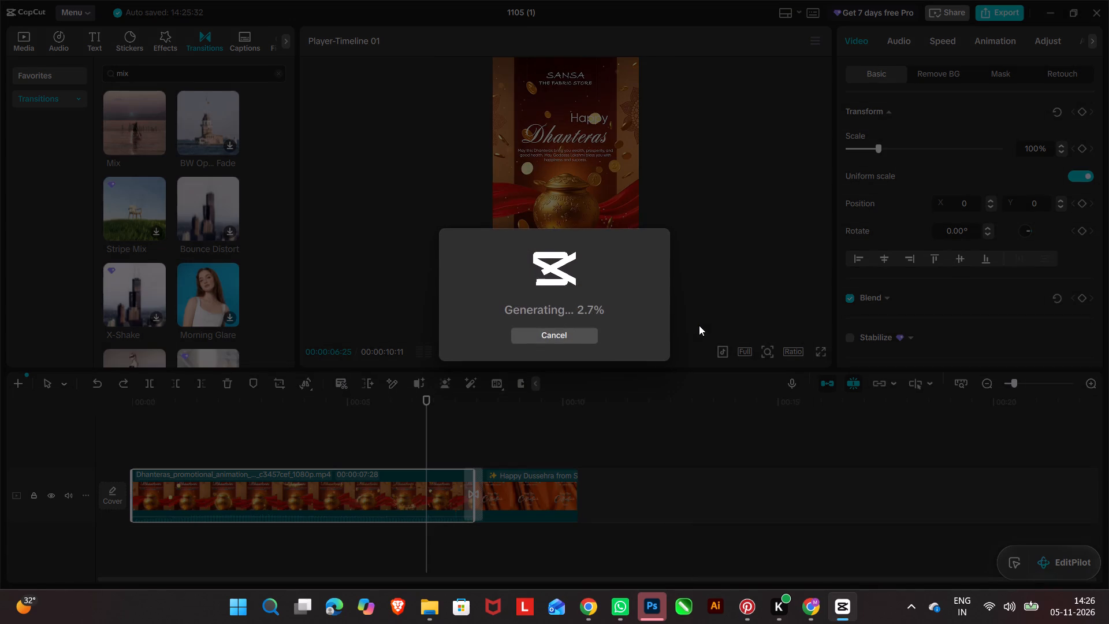
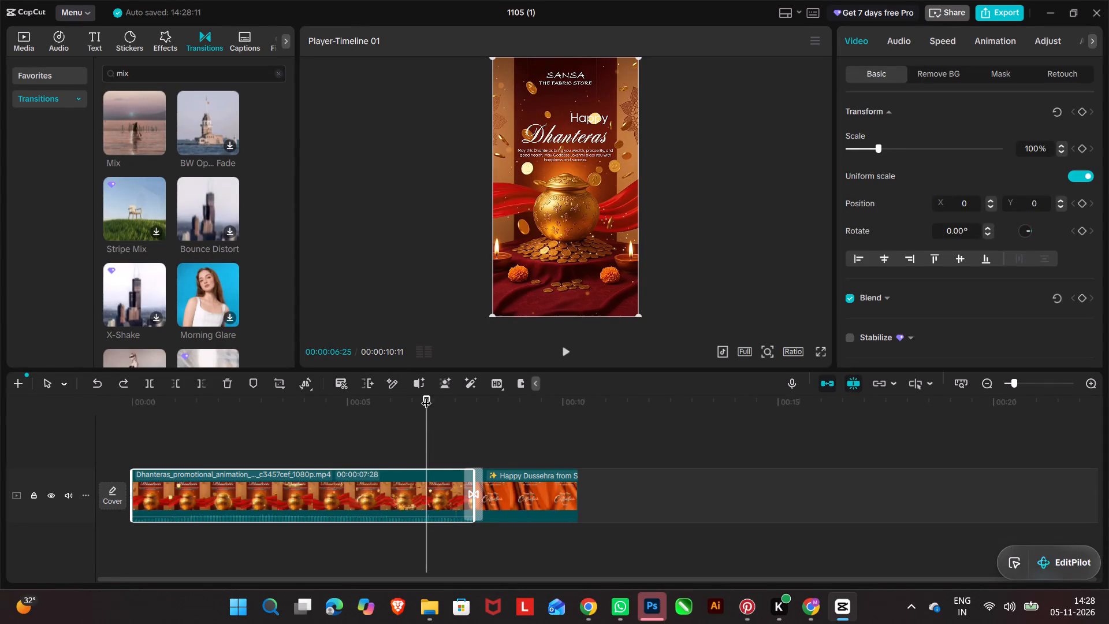
Undo the last audio change and play the whole sequence from the start to review it.
drag(426, 396, 827, 365)
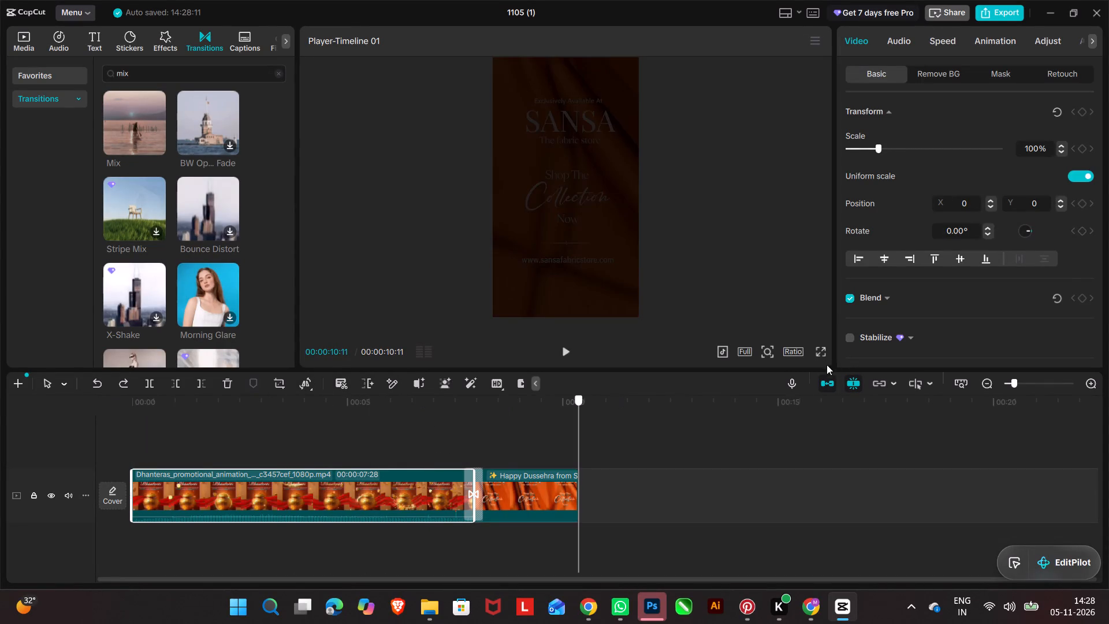
drag(827, 365, 0, 436)
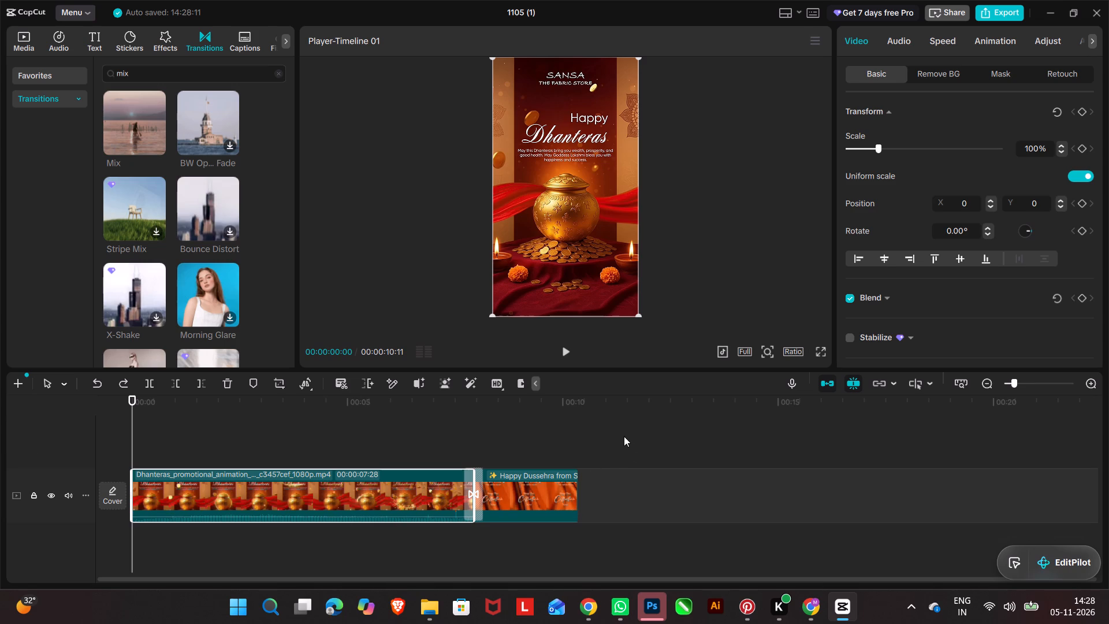
key(ctrl+z)
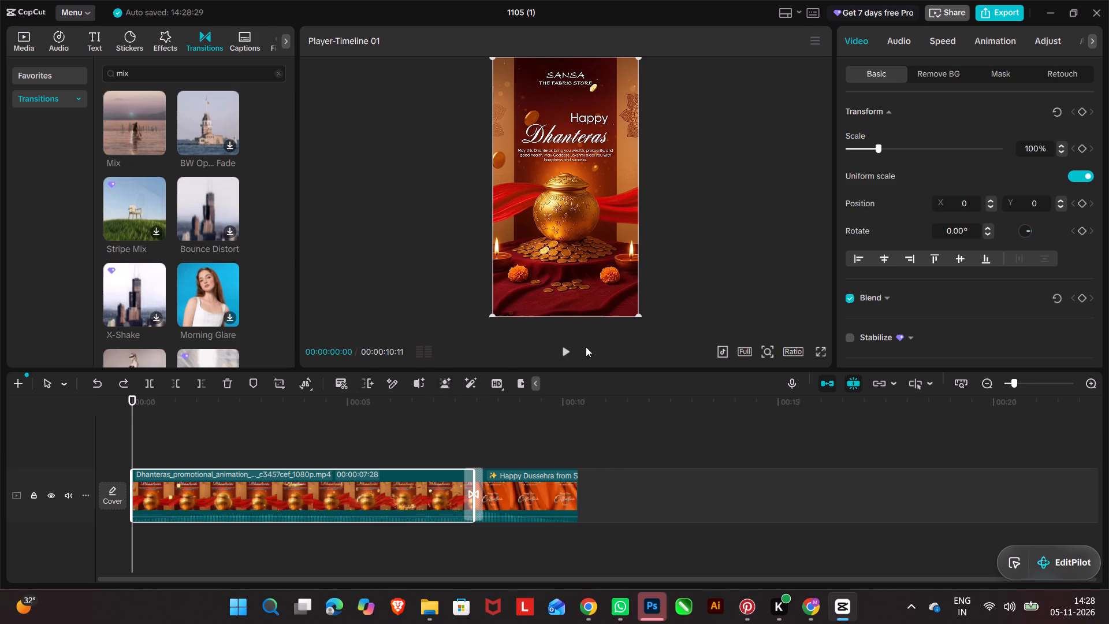
click(568, 348)
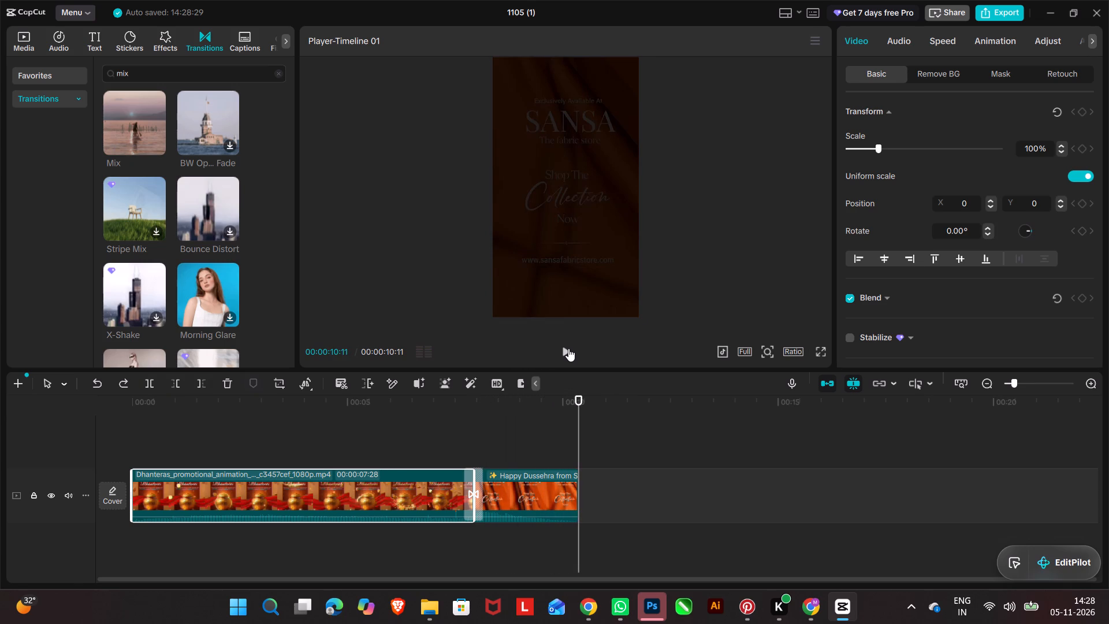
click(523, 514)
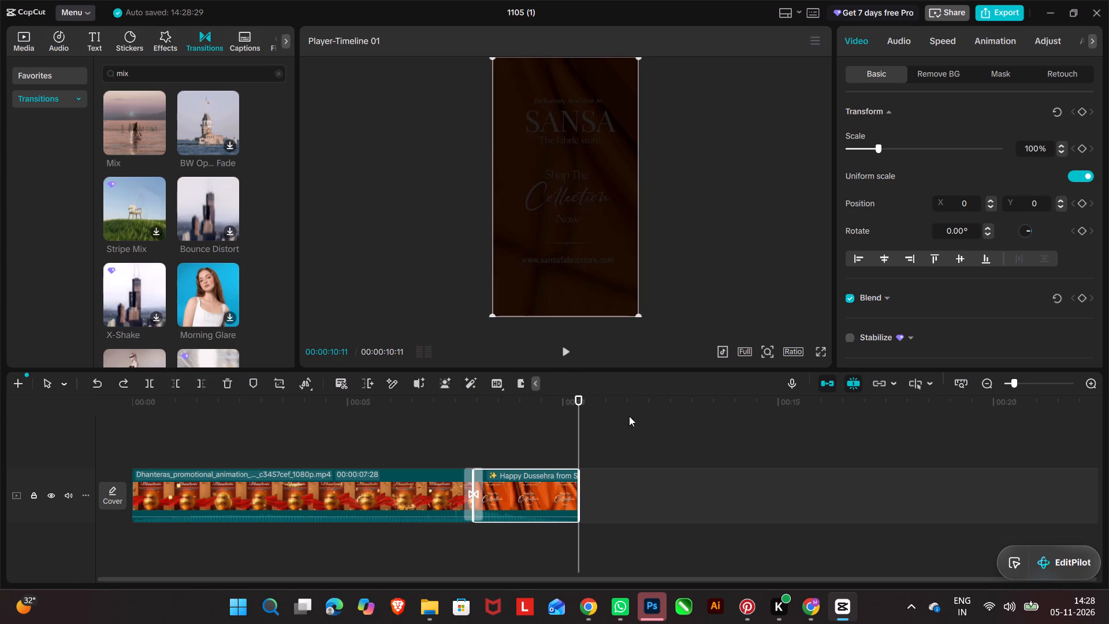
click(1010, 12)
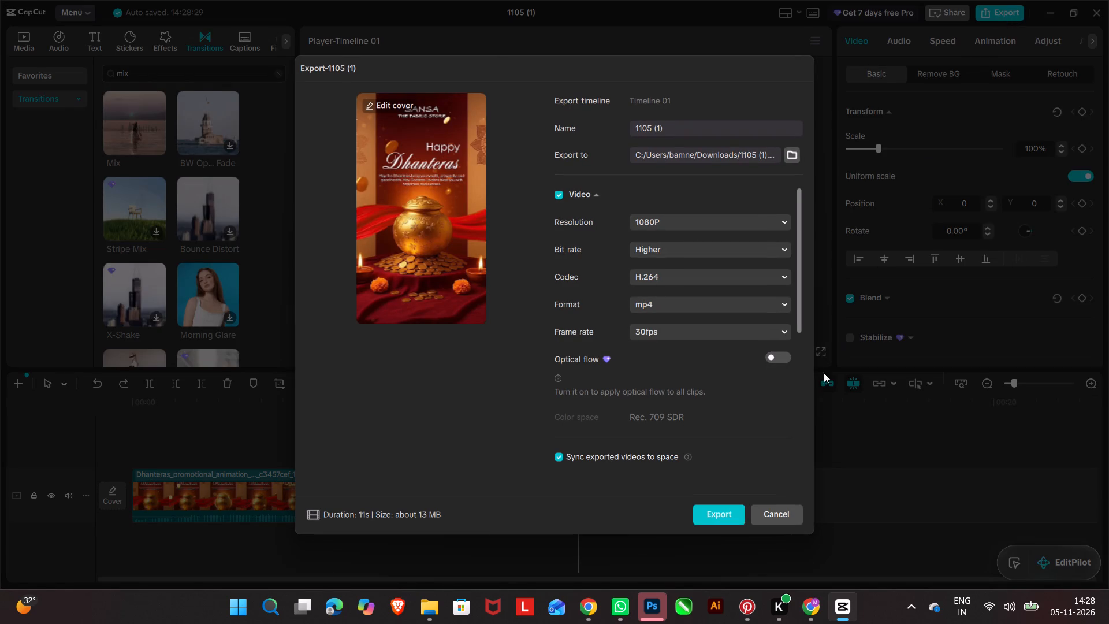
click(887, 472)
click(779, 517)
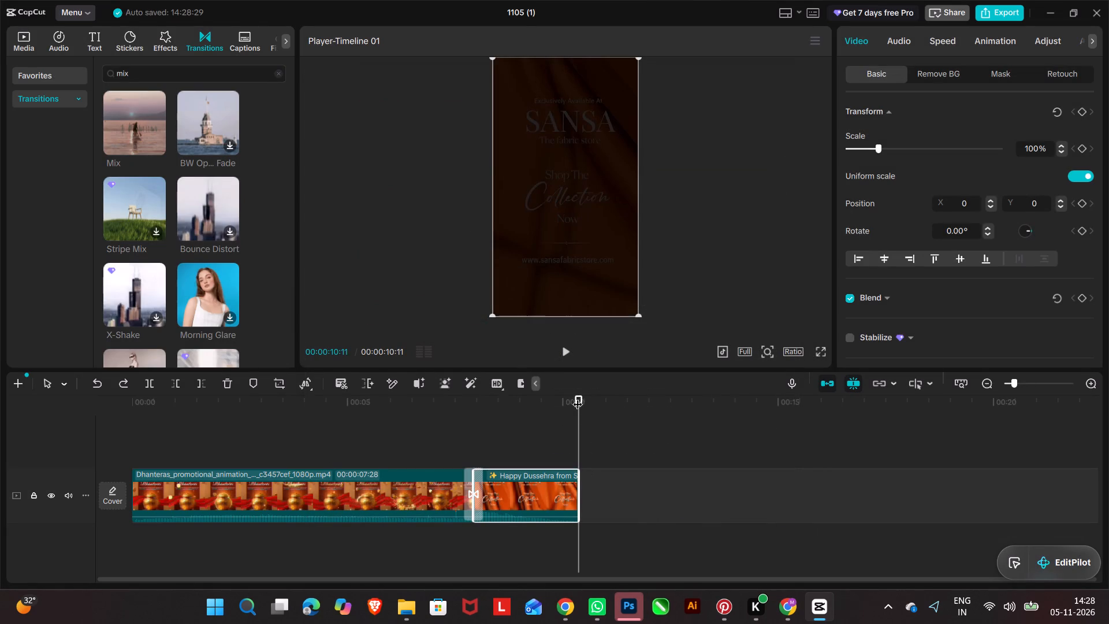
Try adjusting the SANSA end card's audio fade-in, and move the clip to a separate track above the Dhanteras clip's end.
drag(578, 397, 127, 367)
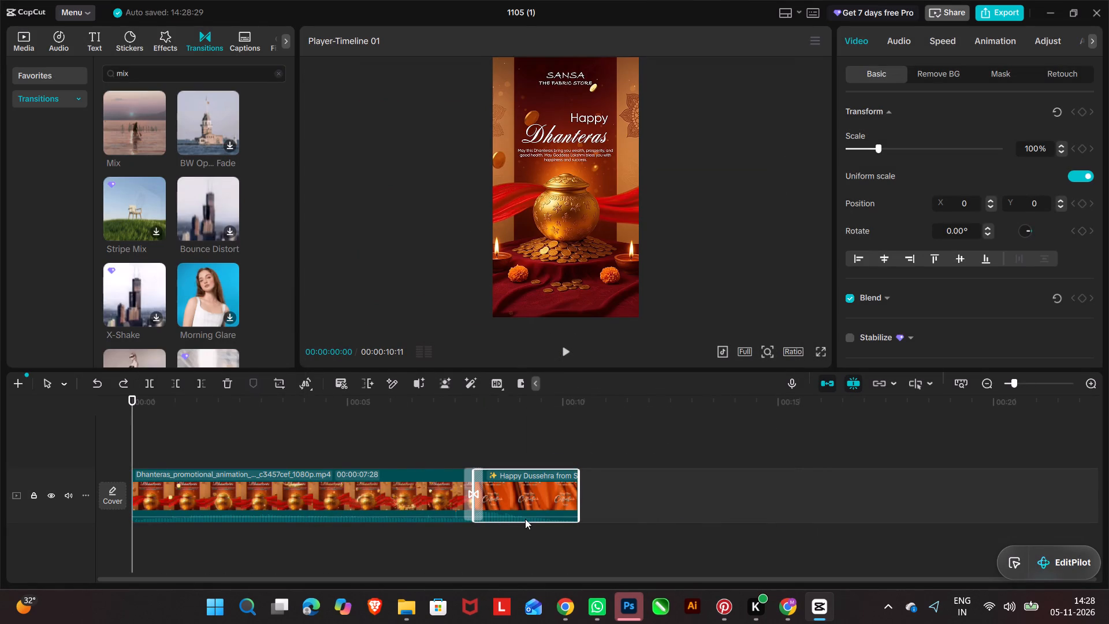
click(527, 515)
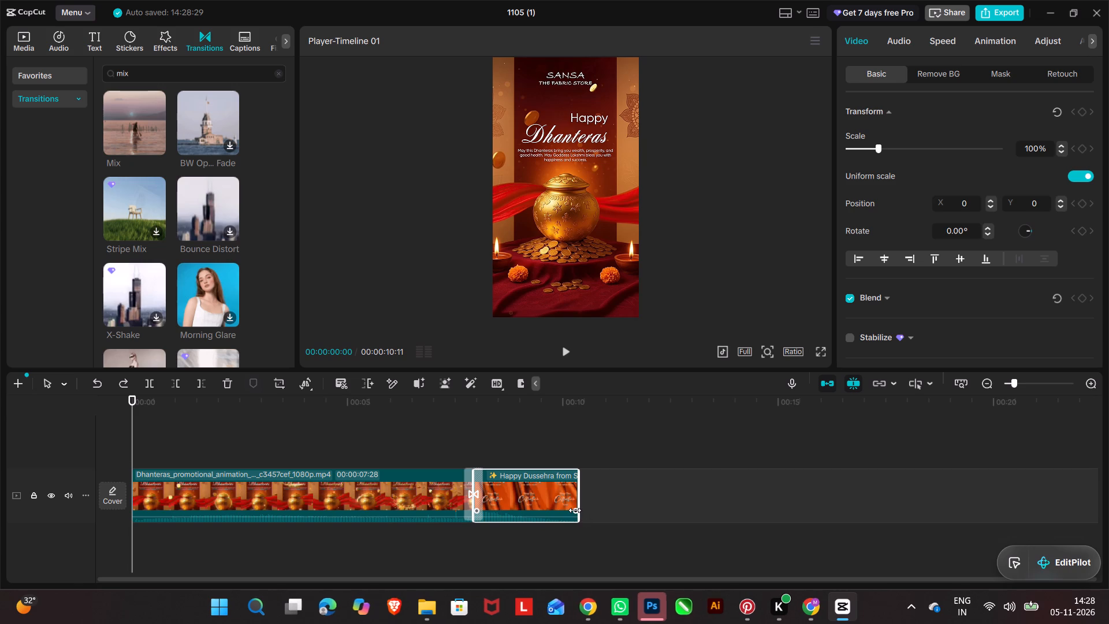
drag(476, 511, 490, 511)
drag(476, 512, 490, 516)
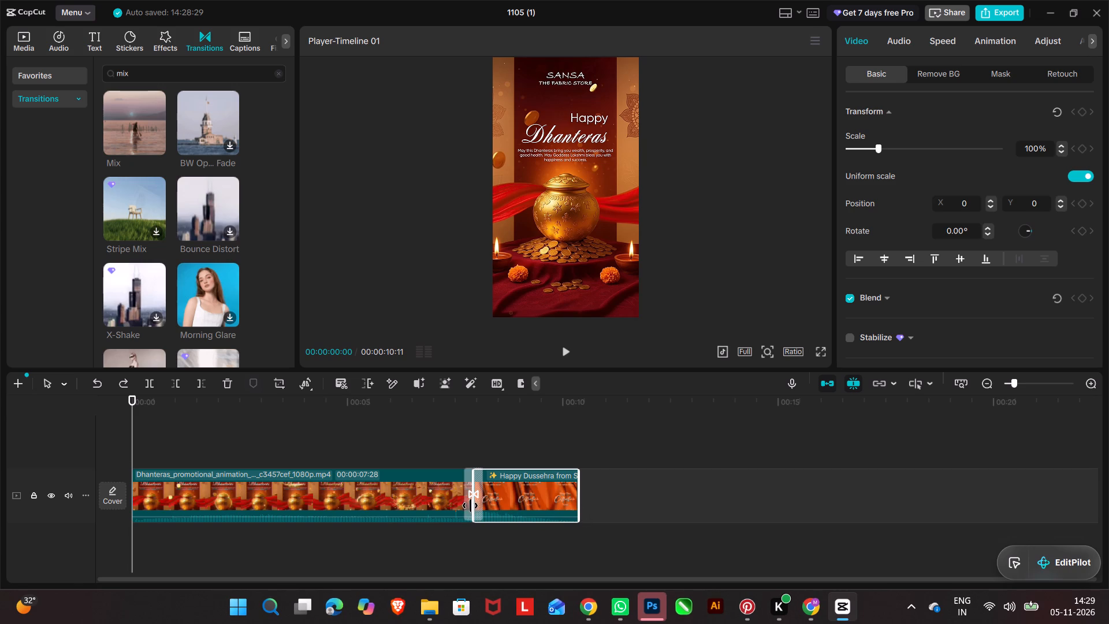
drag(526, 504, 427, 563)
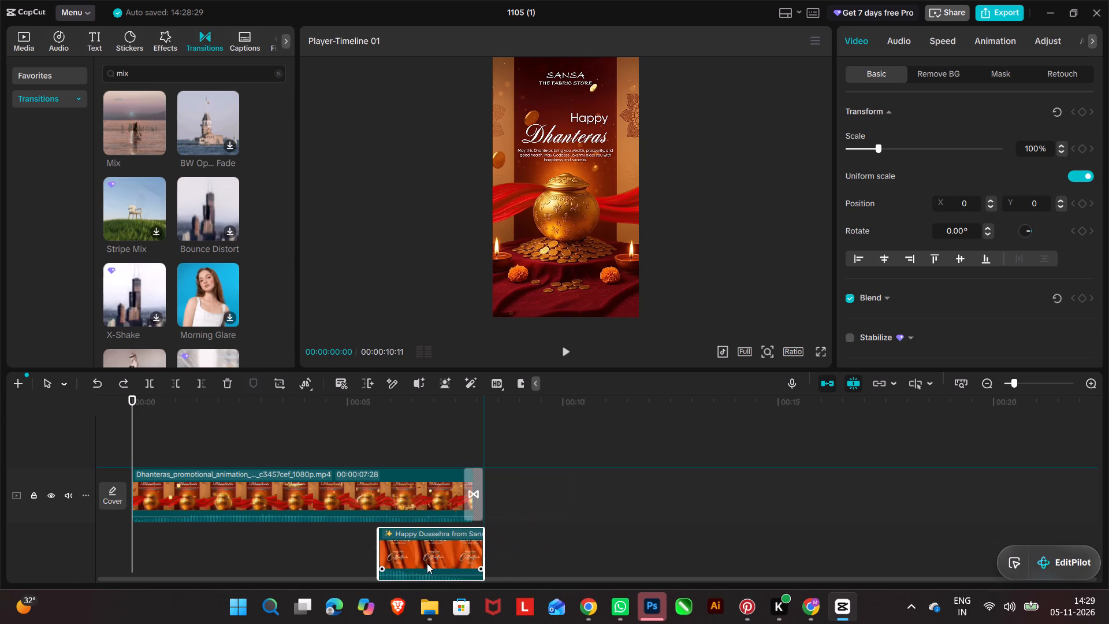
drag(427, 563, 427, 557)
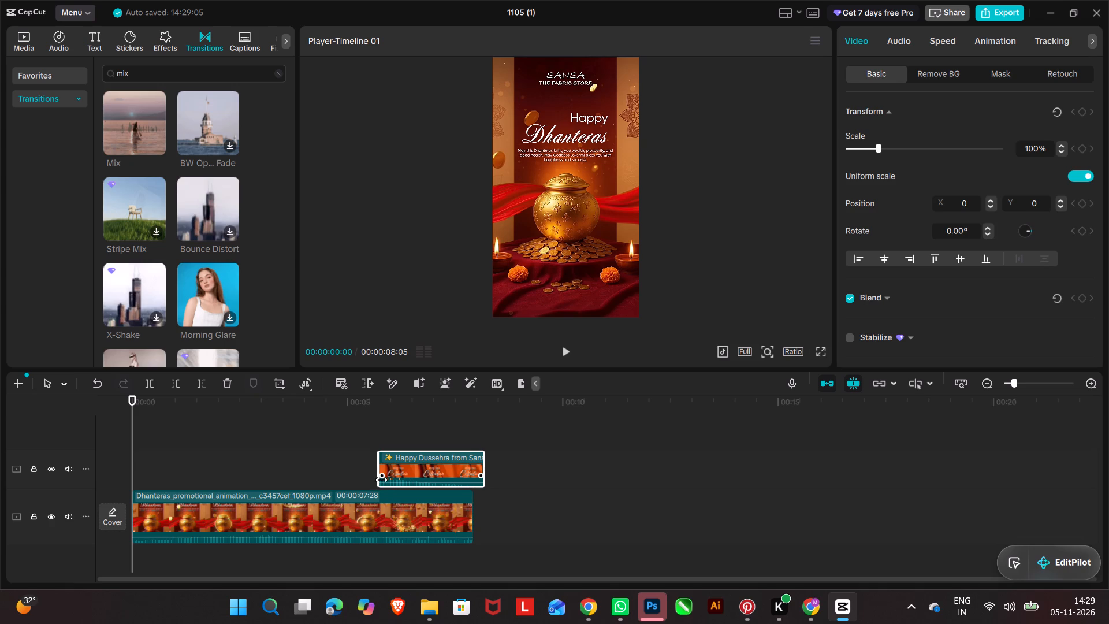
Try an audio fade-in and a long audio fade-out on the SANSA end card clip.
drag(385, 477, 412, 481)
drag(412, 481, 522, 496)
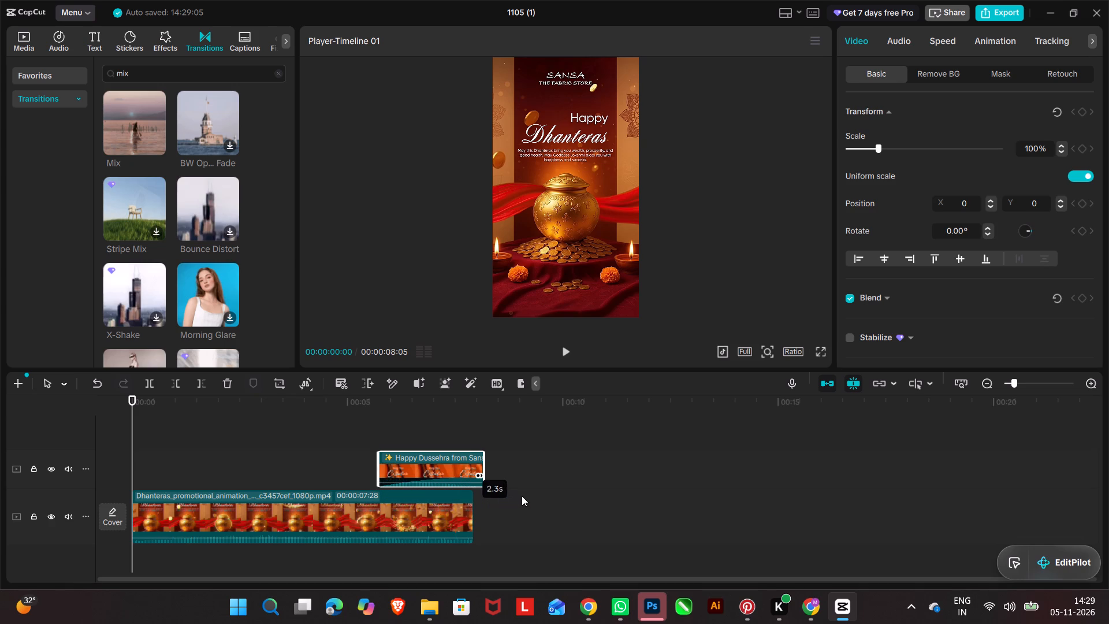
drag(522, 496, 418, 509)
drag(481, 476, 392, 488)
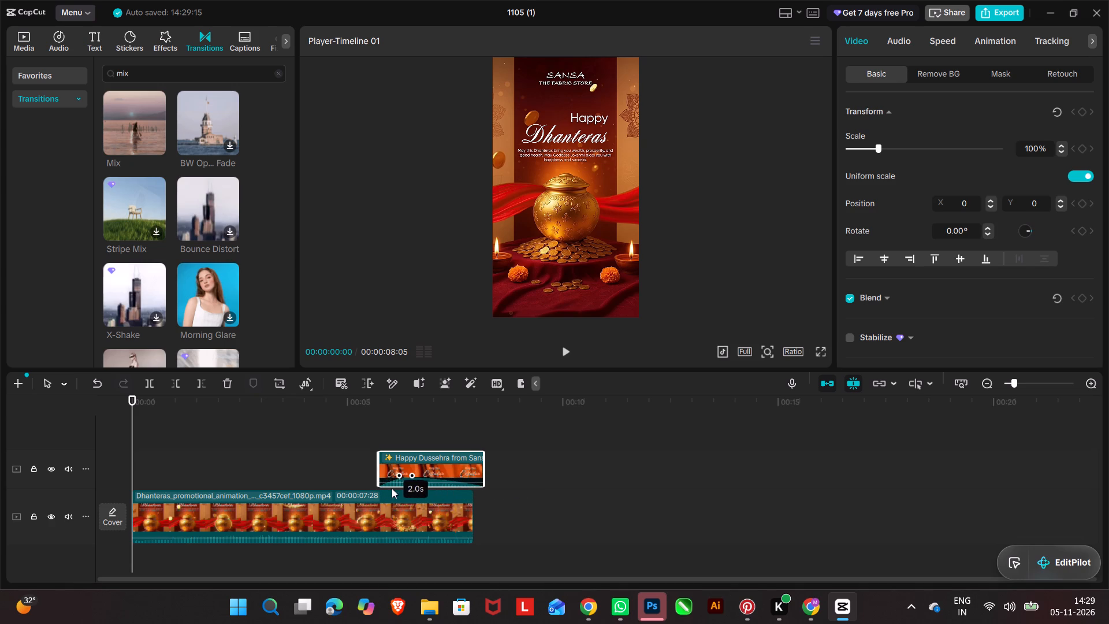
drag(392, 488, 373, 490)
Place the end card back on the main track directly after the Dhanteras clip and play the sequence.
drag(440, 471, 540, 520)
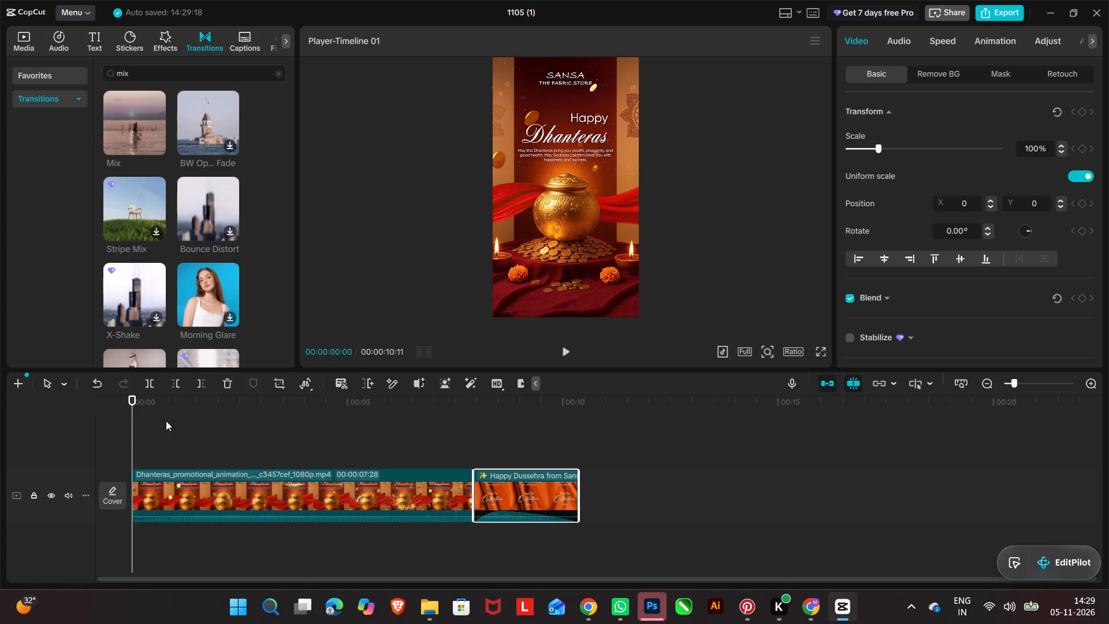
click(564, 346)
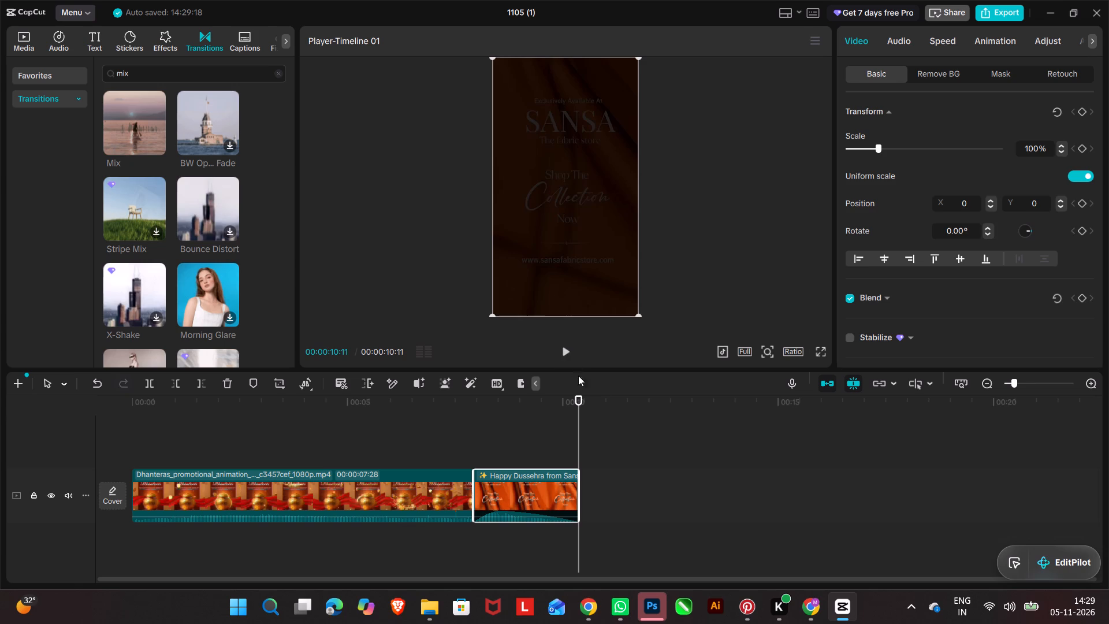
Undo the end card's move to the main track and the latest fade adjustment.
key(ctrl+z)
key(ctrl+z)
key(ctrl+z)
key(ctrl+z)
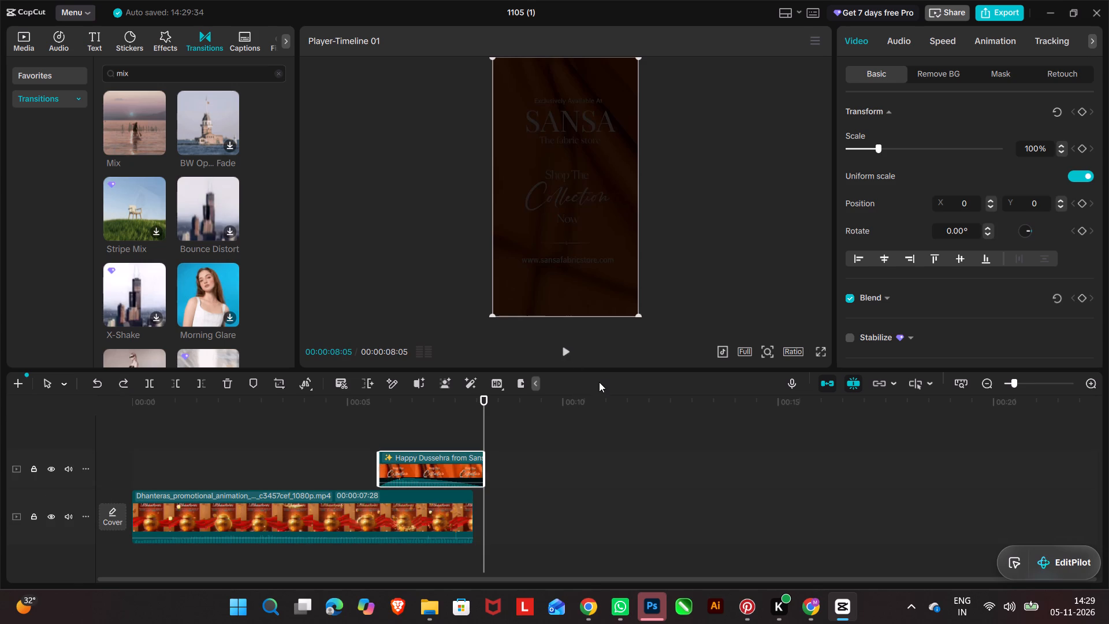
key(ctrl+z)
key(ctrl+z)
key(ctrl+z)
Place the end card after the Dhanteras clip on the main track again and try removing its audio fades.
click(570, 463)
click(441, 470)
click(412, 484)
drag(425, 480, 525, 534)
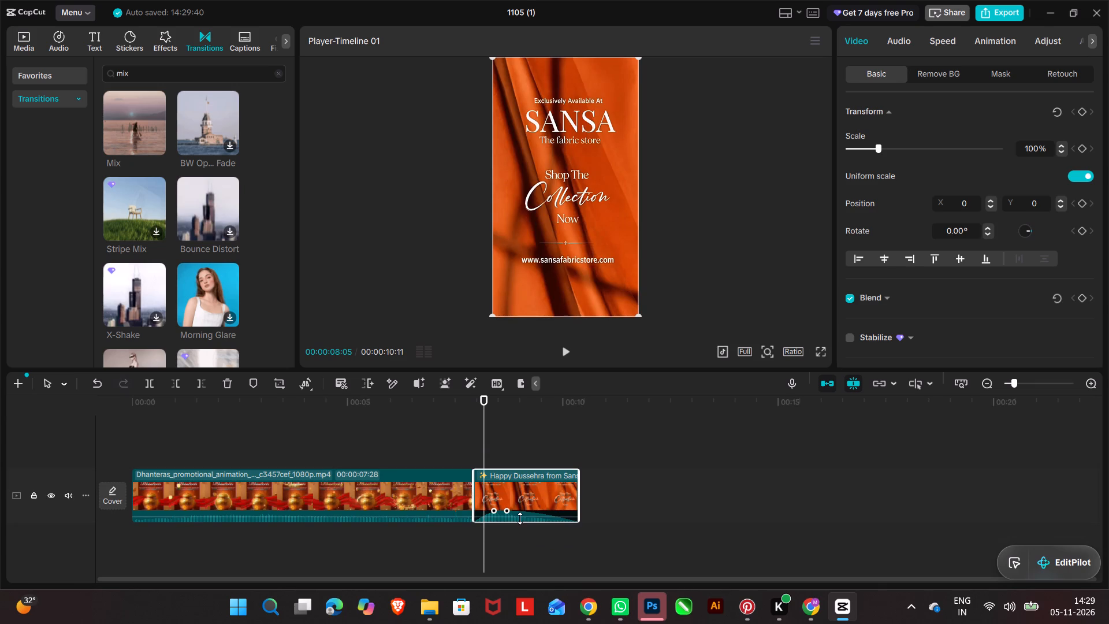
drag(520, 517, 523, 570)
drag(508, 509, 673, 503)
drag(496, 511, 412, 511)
Undo all the edits back to the empty timeline.
key(ctrl+z)
key(ctrl+z)
key(ctrl+z)
key(ctrl+z)
key(ctrl+z)
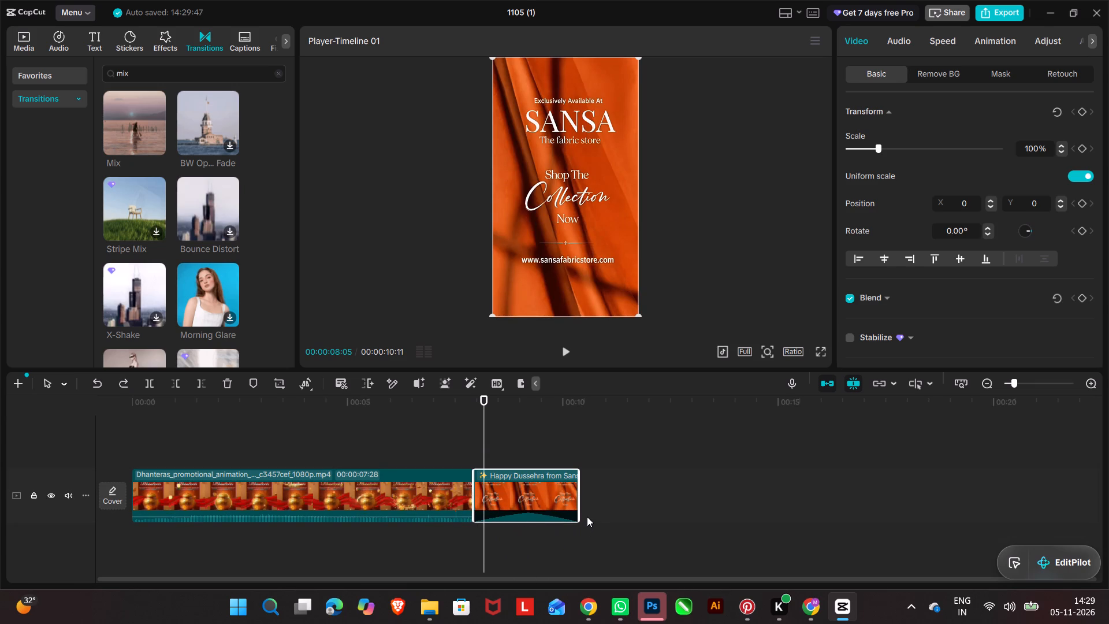
key(ctrl+z)
key(ctrl+z)
key(ctrl+z)
key(ctrl+z)
key(ctrl+z)
key(ctrl+z)
key(ctrl+z)
key(ctrl+z)
key(ctrl+z)
key(ctrl+z)
key(ctrl+z)
key(ctrl+z)
key(ctrl+z)
key(ctrl+z)
key(ctrl+z)
key(ctrl+z)
key(ctrl+z)
key(ctrl+z)
key(ctrl+z)
key(ctrl+z)
key(ctrl+z)
key(ctrl+z)
key(ctrl+z)
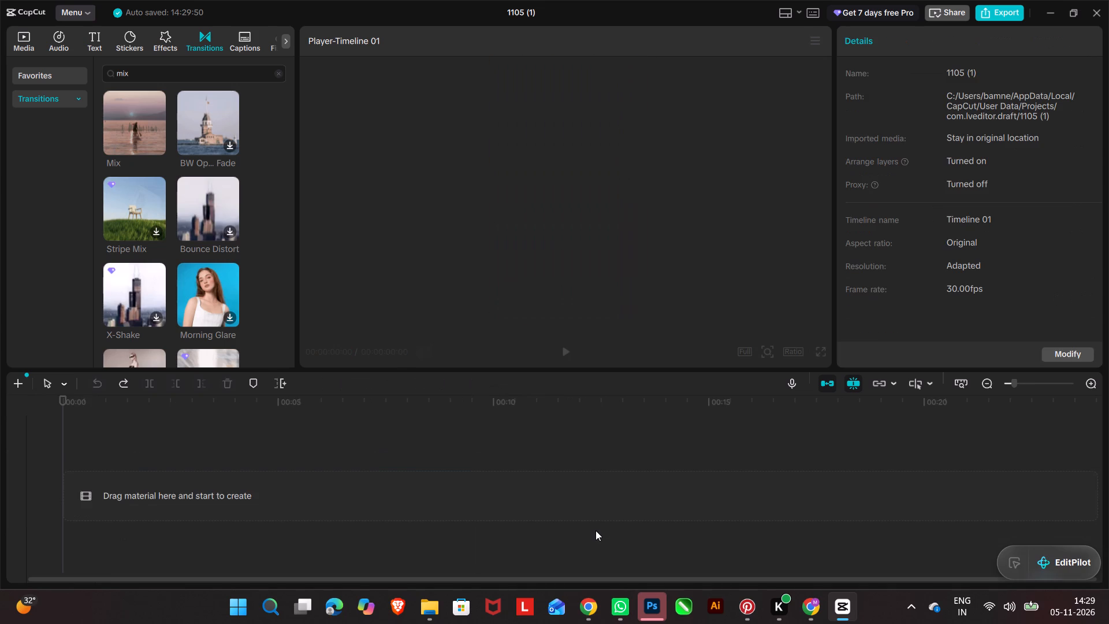
Redo the edits up to the trimmed SANSA end card following the Dhanteras clip with a 0.5s Mix transition.
key(ctrl+shift+z)
key(ctrl+shift+z)
key(ctrl+shift+z)
key(ctrl+shift+z)
key(ctrl+shift+z)
key(ctrl+shift+z)
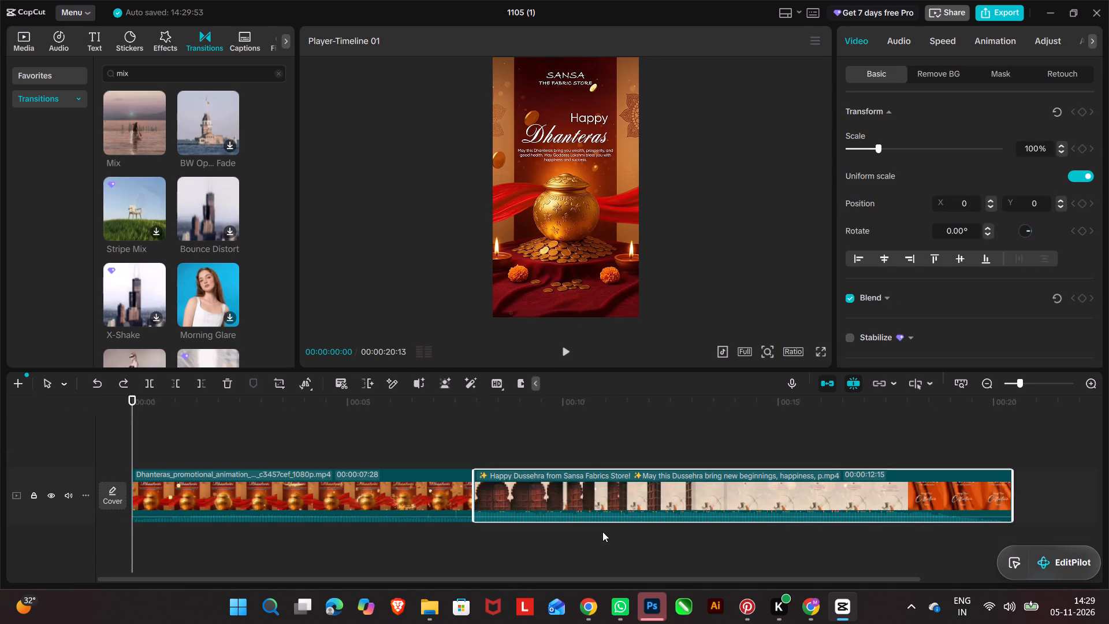
key(ctrl+shift+z)
key(ctrl+shift+z)
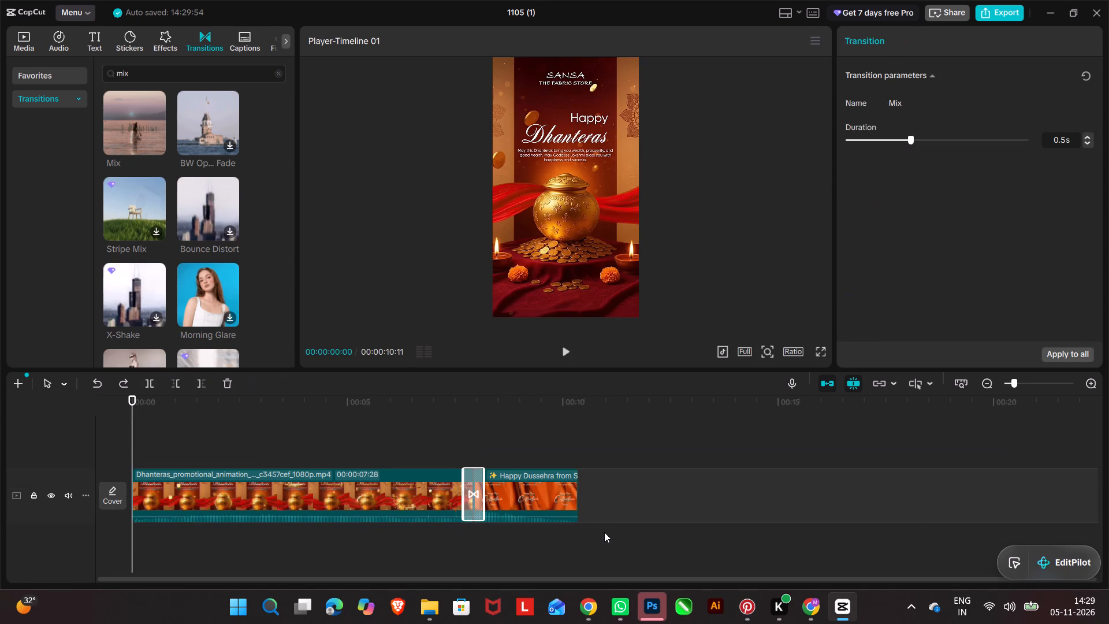
Select the end card and review the whole sequence, first in the preview and again in full screen.
click(553, 517)
click(558, 517)
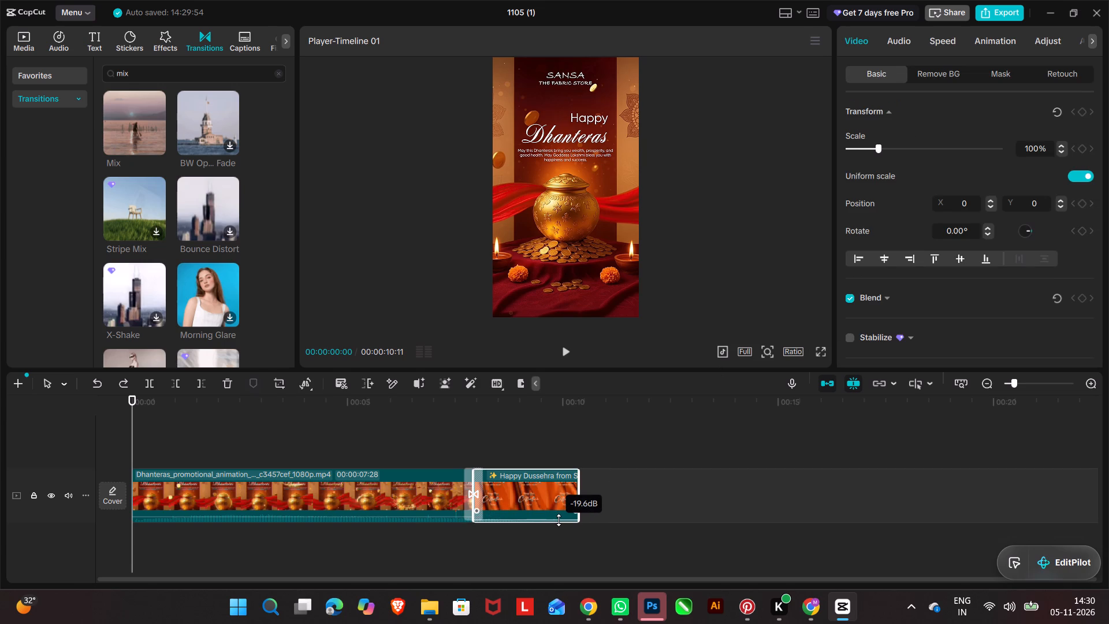
click(569, 350)
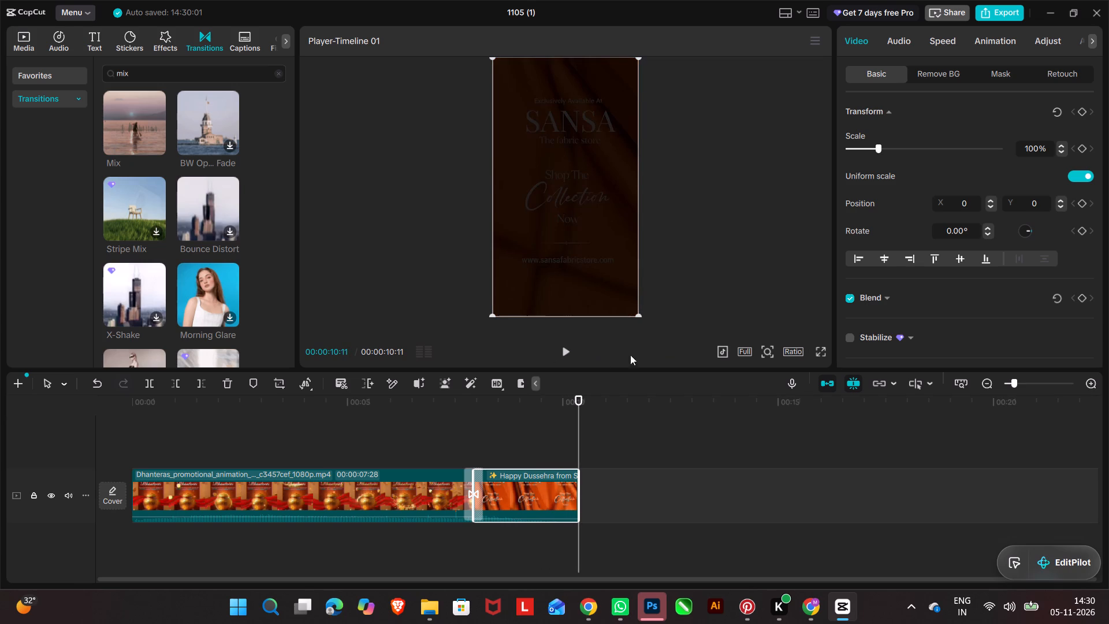
click(818, 347)
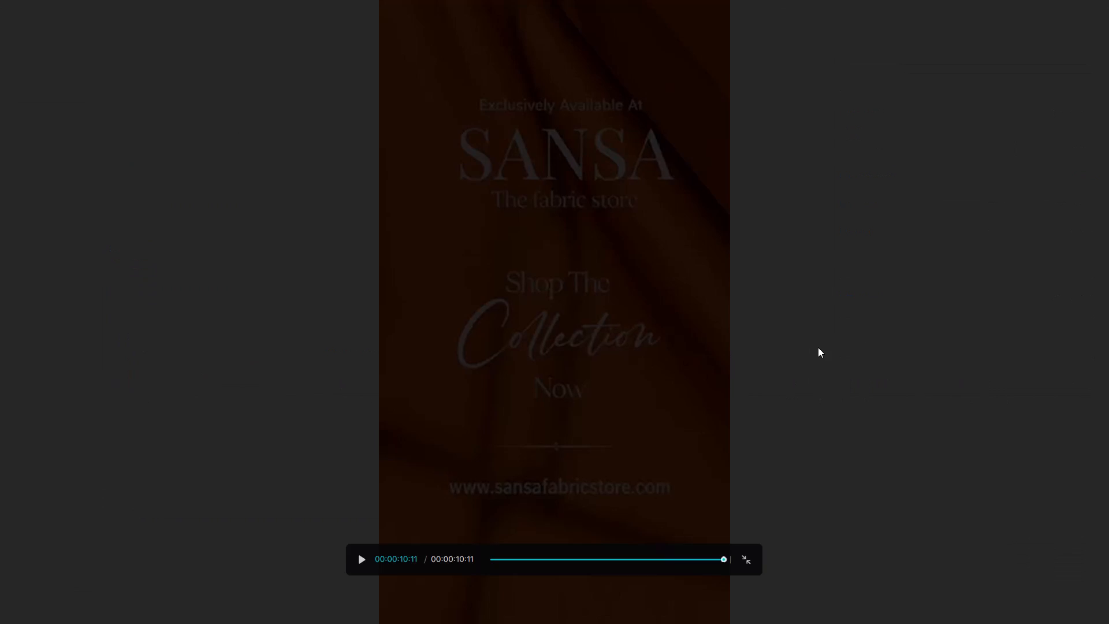
click(364, 562)
click(743, 555)
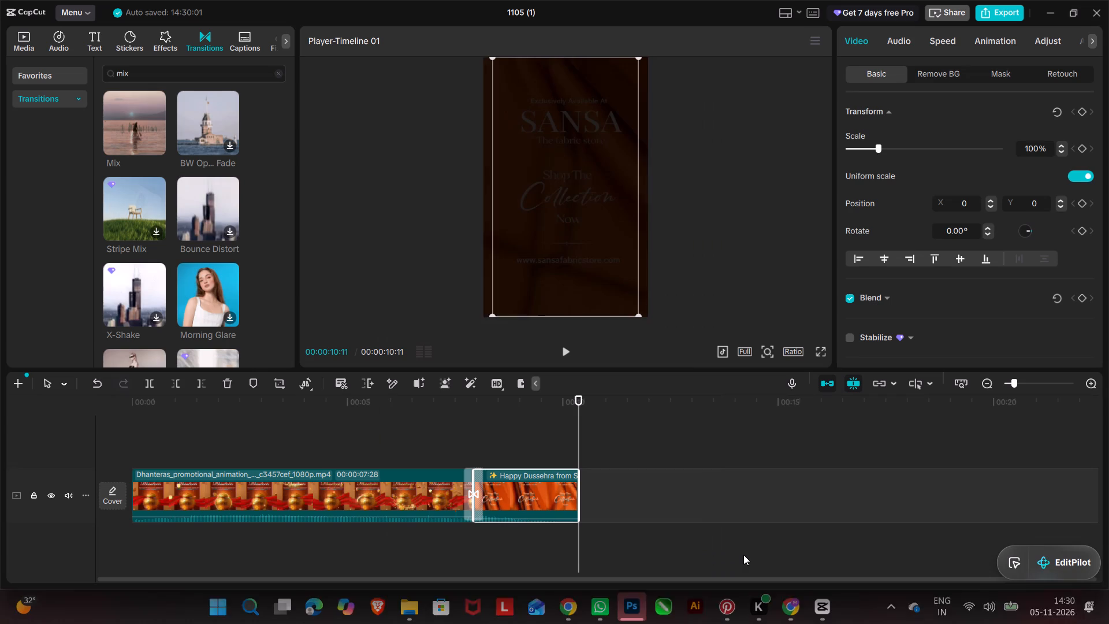
Rename the project as sansa.
click(521, 11)
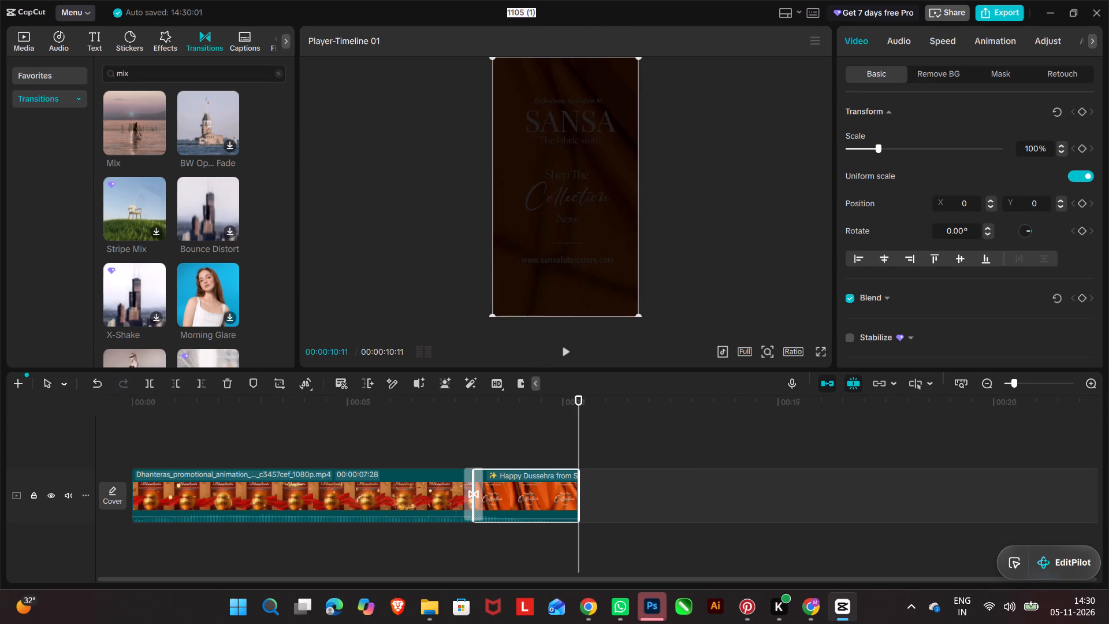
text(san)
text(sa)
click(600, 0)
click(564, 12)
Export the video as sansa(1) in 1080P H.264 mp4 at 30fps and close the export dialog without sharing.
click(1006, 16)
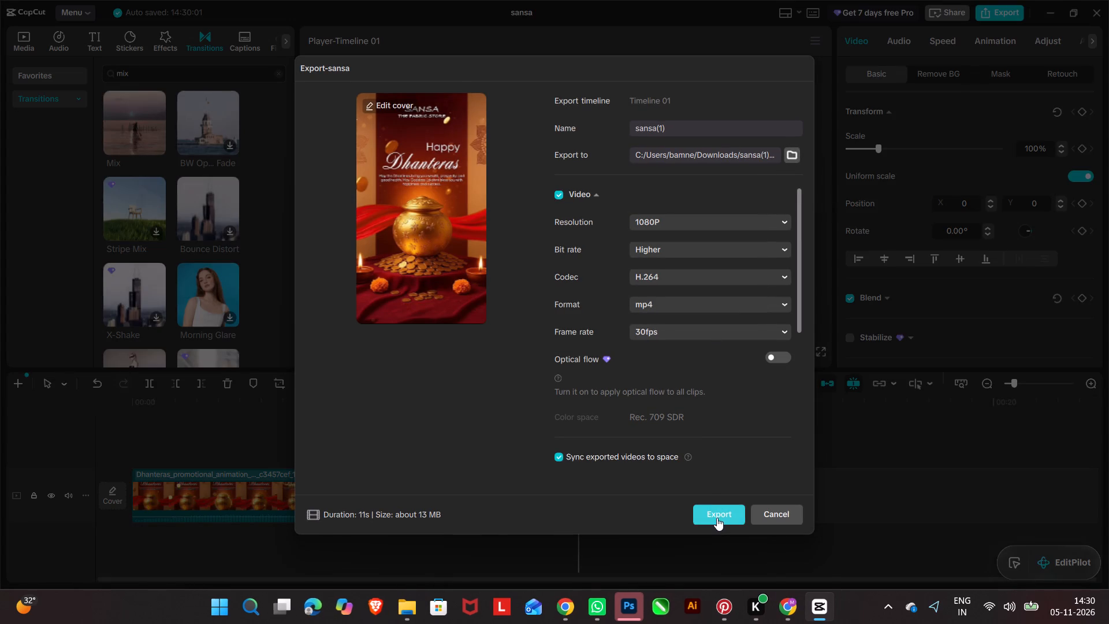
click(717, 518)
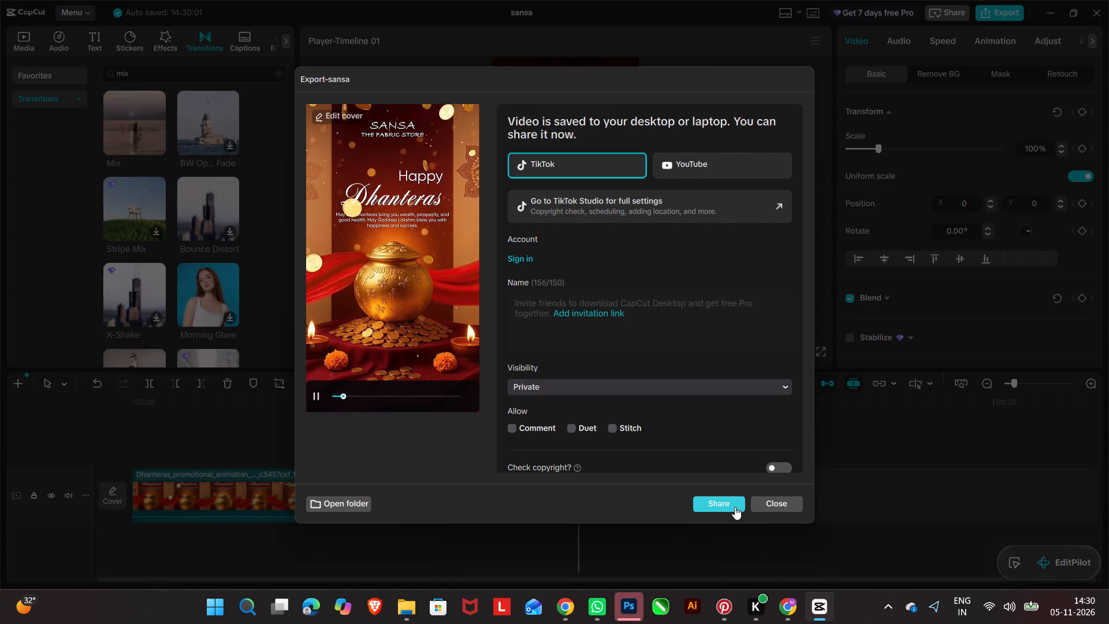
click(778, 500)
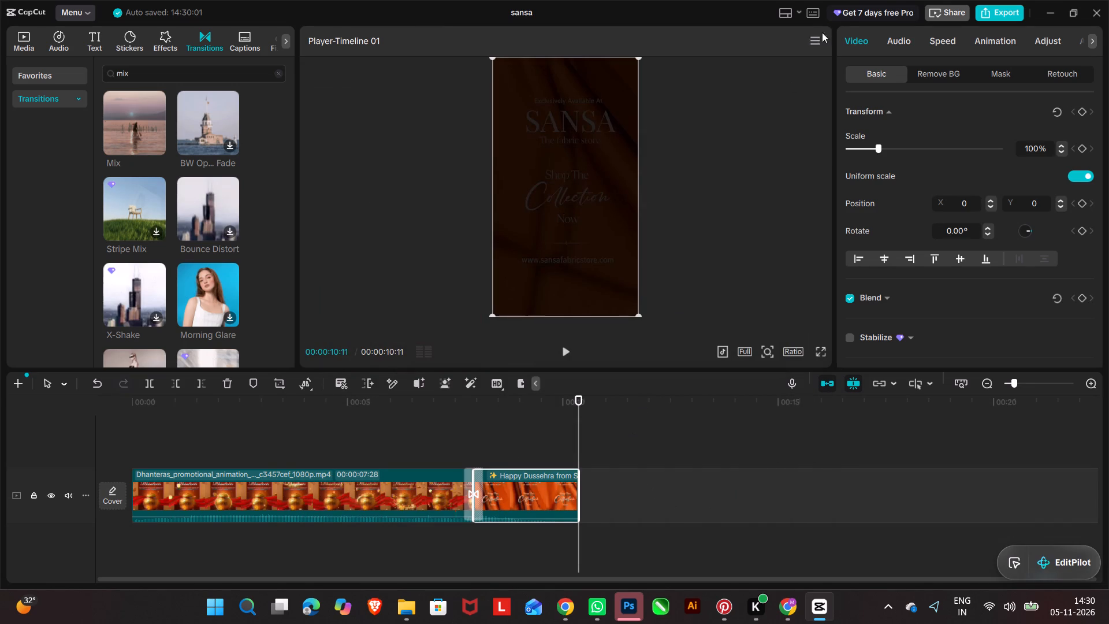
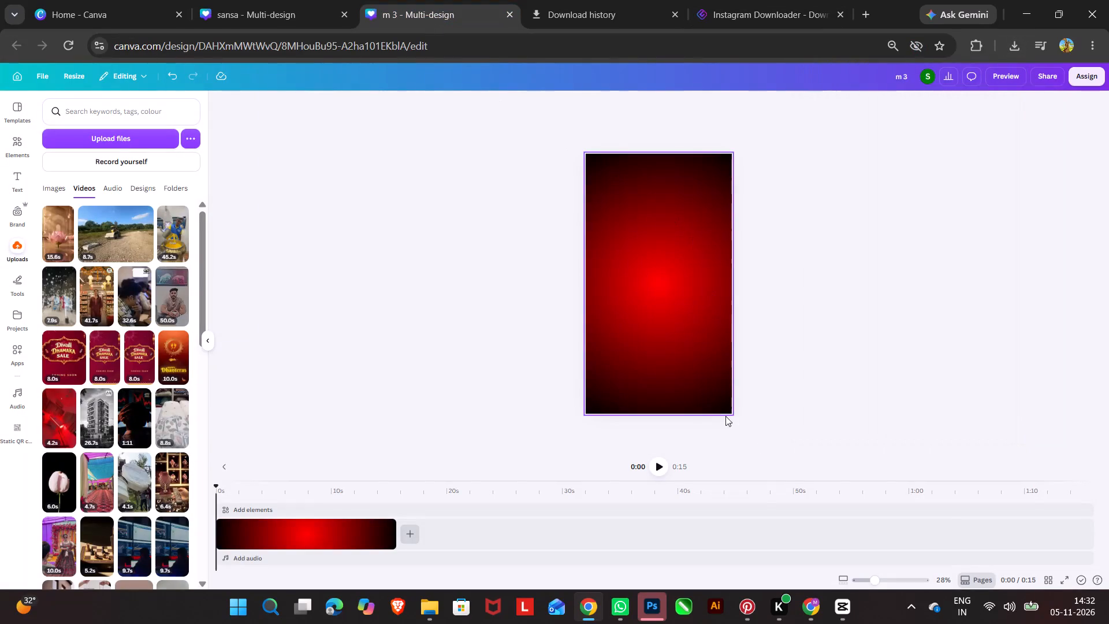
In the Canva m 3 design, switch to the scrolling page view, review pages 6 to 9 and select the plain red gradient page 8.
click(984, 583)
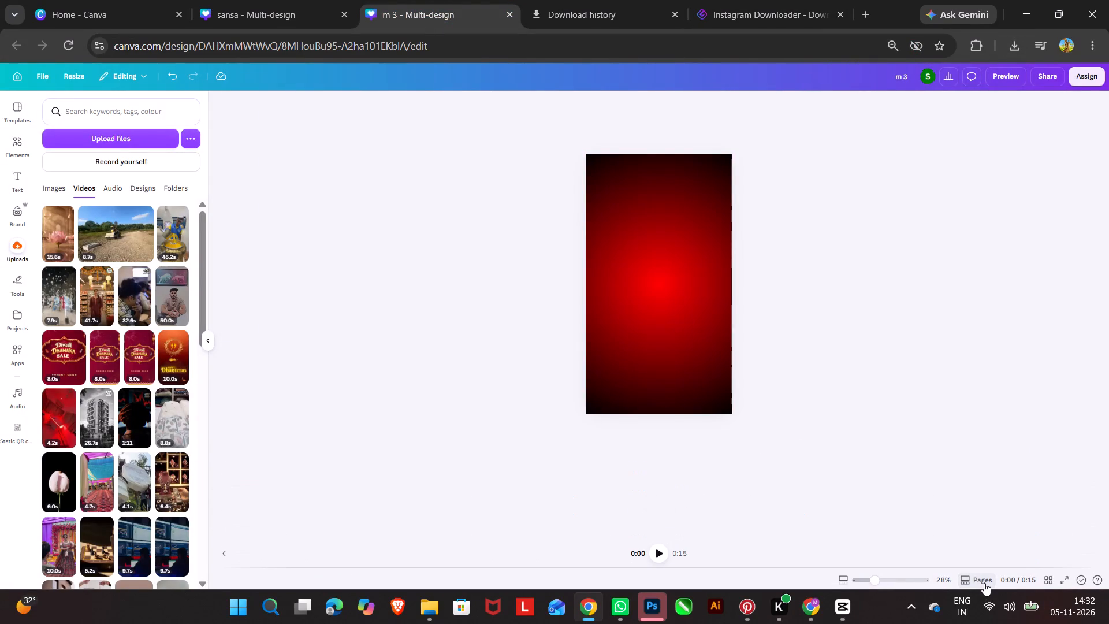
scroll(711, 353, up, 5)
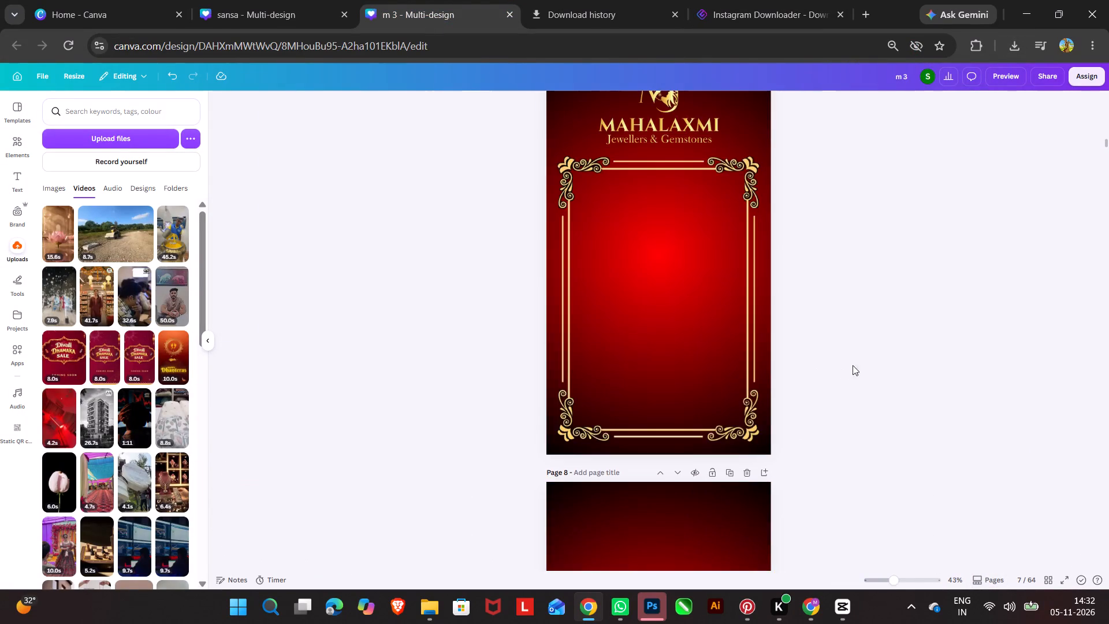
scroll(856, 362, up, 7)
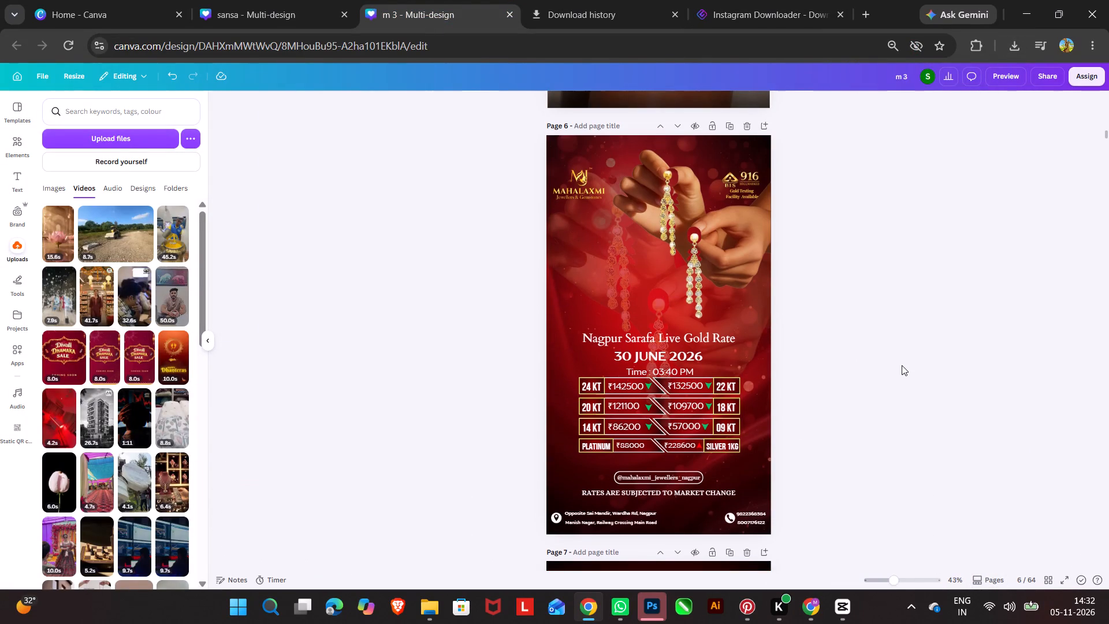
scroll(902, 365, down, 14)
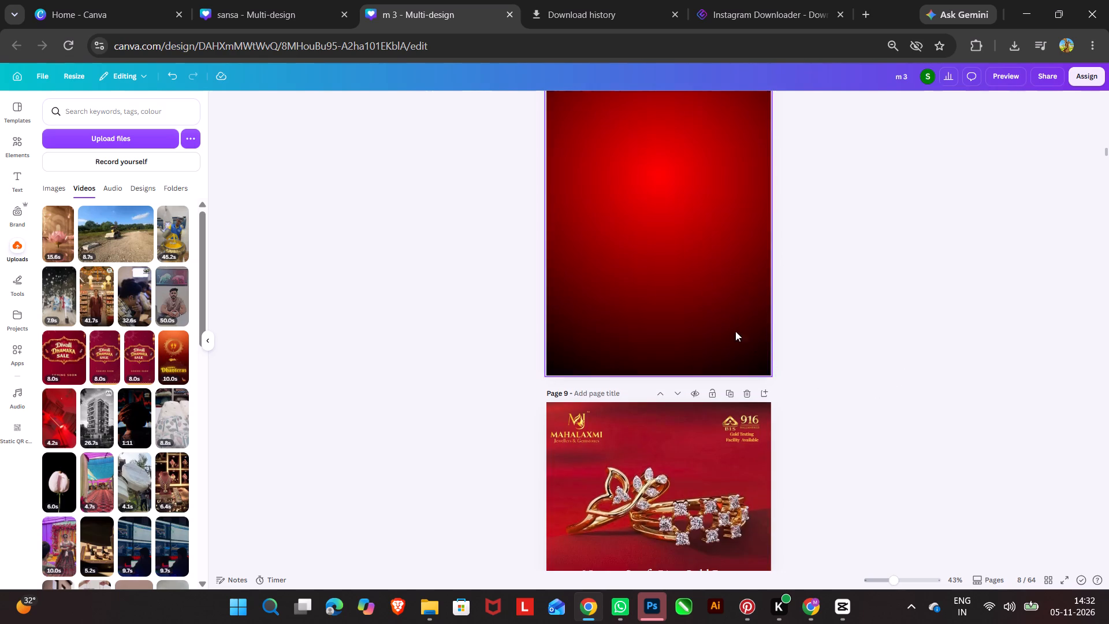
click(685, 220)
scroll(892, 327, up, 3)
scroll(911, 323, down, 1)
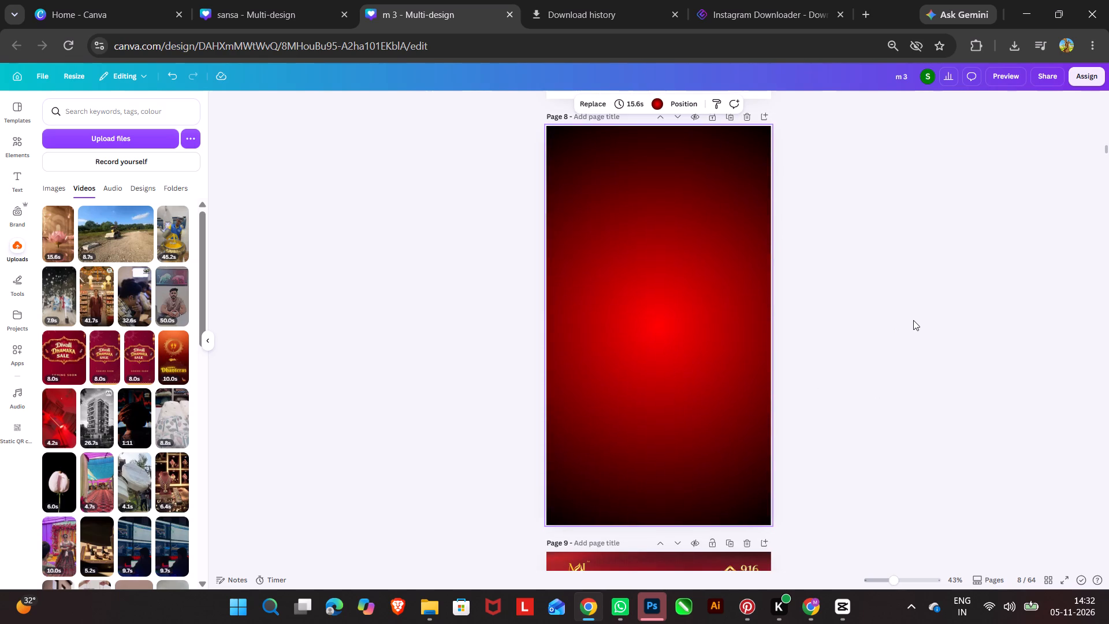